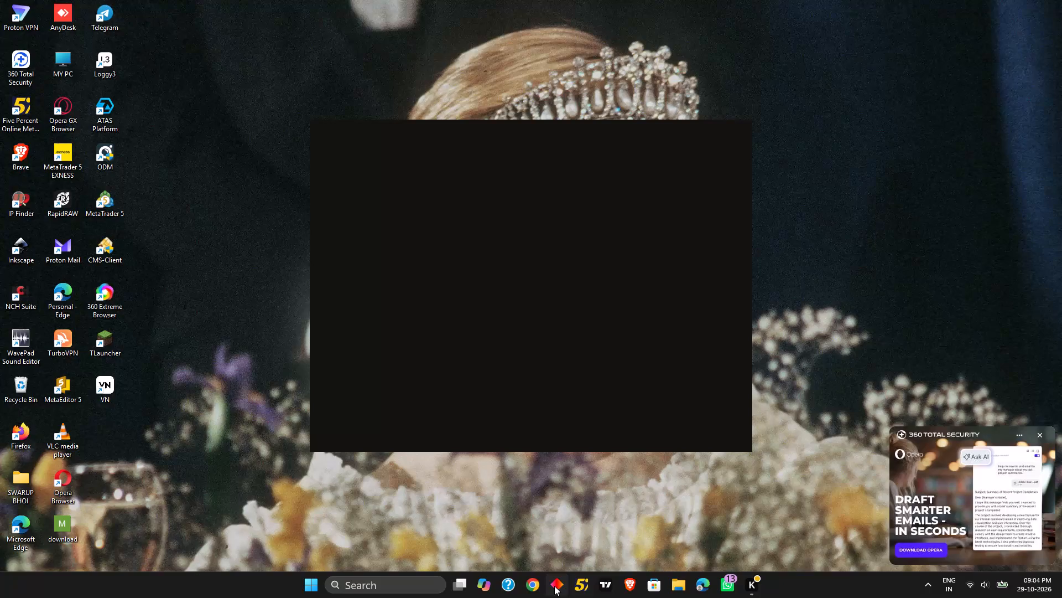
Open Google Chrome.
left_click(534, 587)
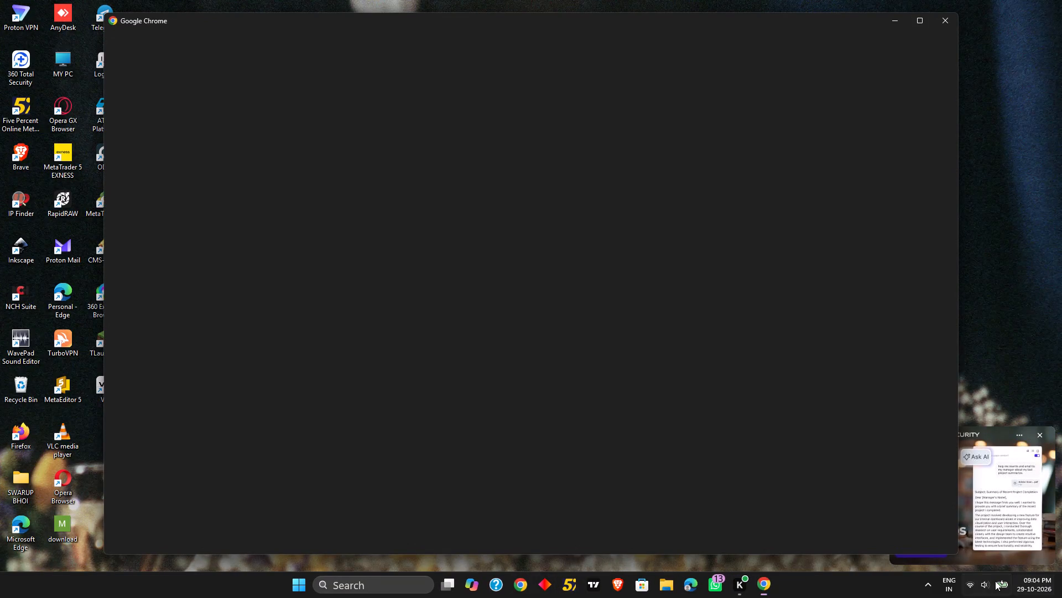
Lower the screen brightness to 0 in the system quick settings and dismiss them.
left_click(993, 582)
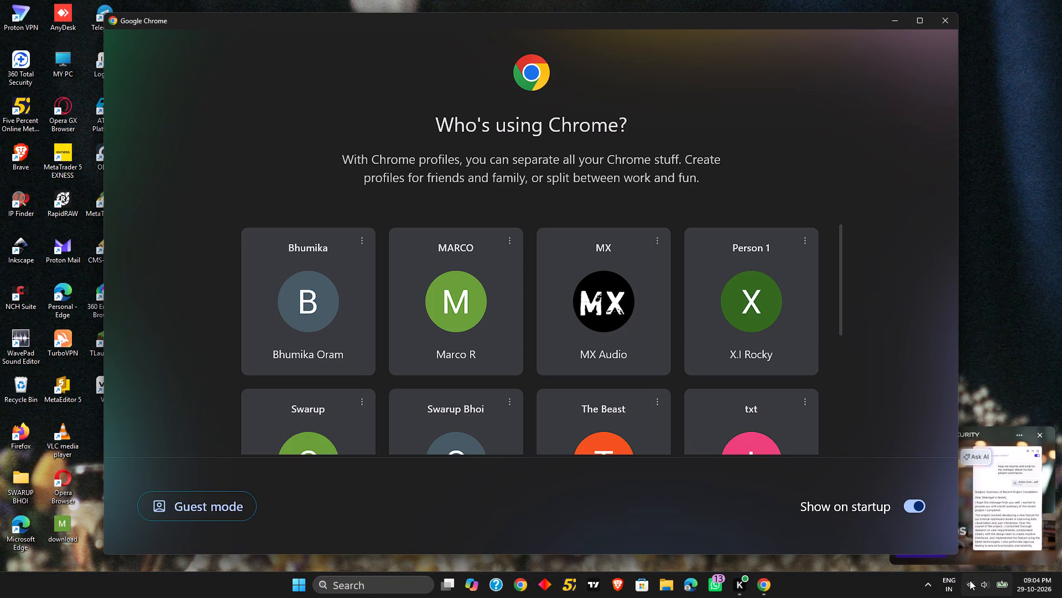
left_click(970, 580)
left_click(866, 497)
left_click_drag(919, 493, 853, 504)
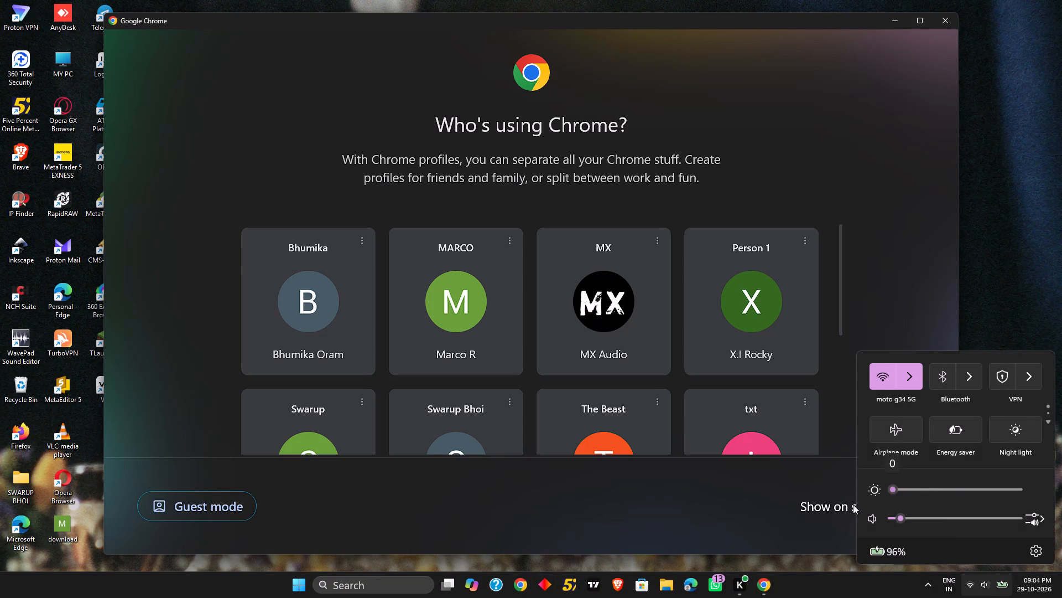
left_click_drag(853, 504, 857, 503)
left_click(855, 597)
left_click(779, 590)
Close the Chrome profile chooser and open the TradingView desktop app.
left_click(945, 19)
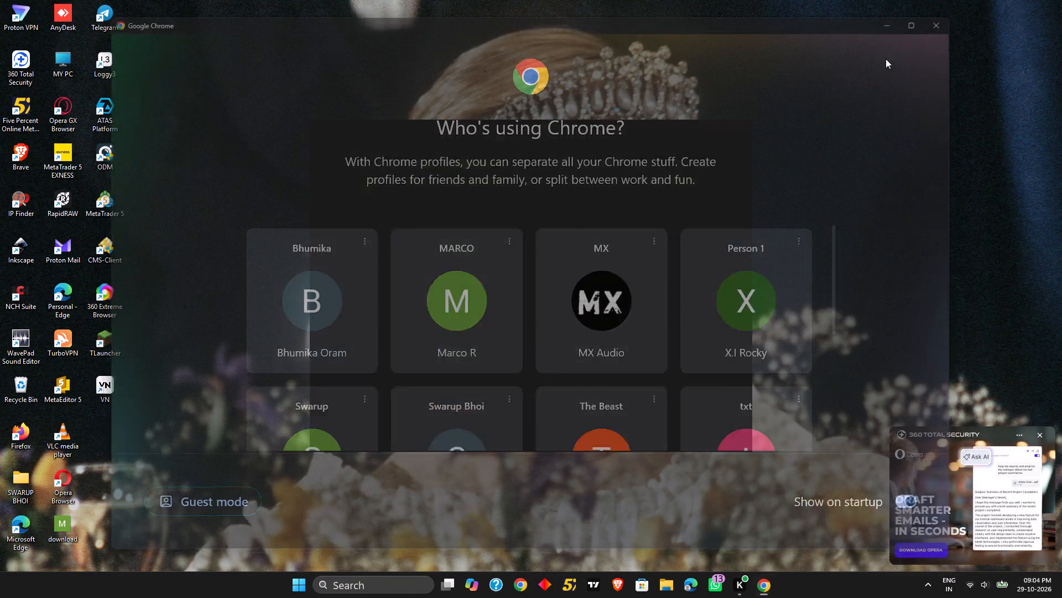
left_click(601, 588)
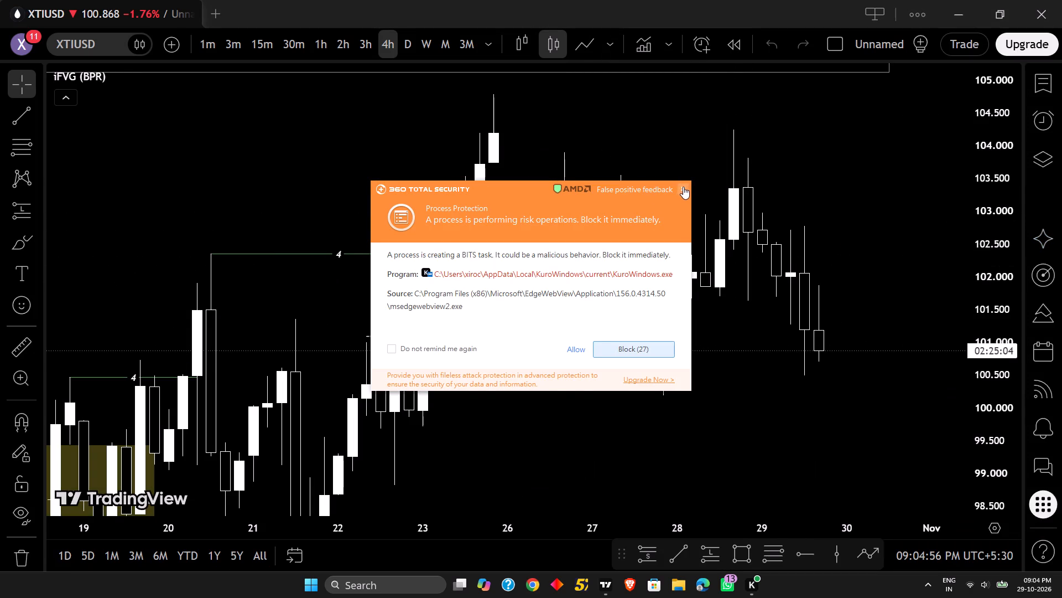
Examine the XTIUSD four-hour price history back to mid-September.
scroll(962, 365, "down", 10)
left_click_drag(965, 326, 965, 428)
left_click_drag(908, 409, 893, 403)
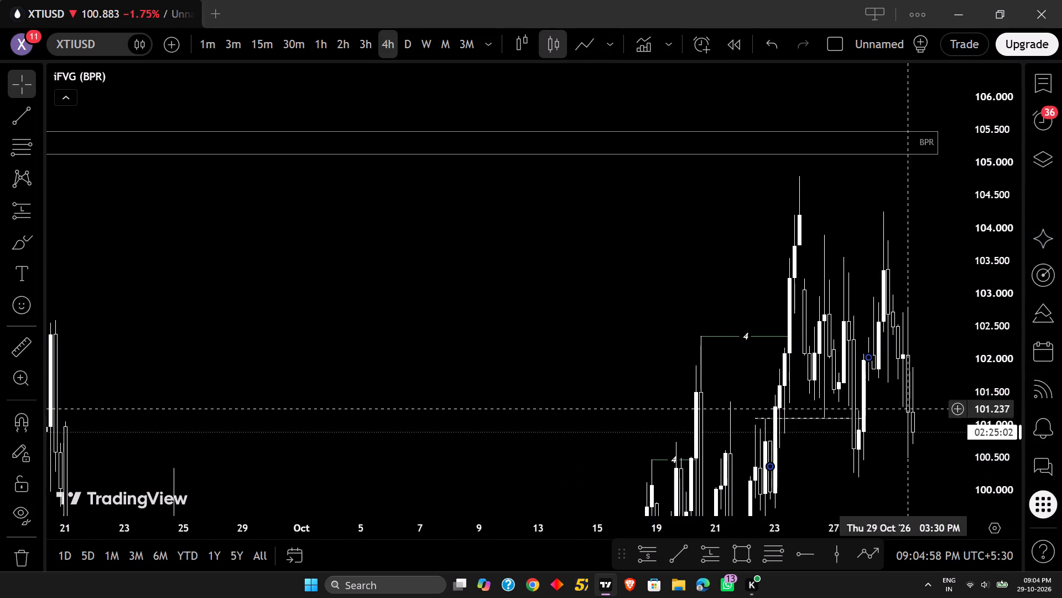
left_click_drag(893, 403, 643, 251)
left_click_drag(985, 242, 999, 415)
left_click(748, 368)
left_click_drag(633, 363, 979, 350)
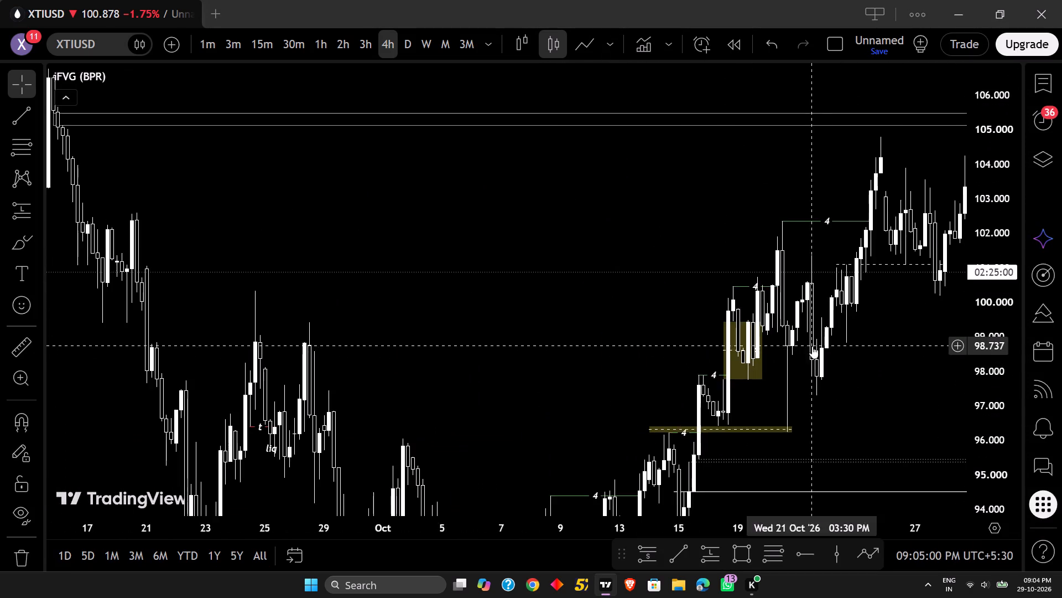
Examine the recent XTIUSD four-hour candles and marked zones from about 19 to 29 October.
scroll(812, 346, "up", 5)
left_click_drag(891, 360, 660, 378)
scroll(720, 344, "up", 2)
scroll(792, 356, "up", 3)
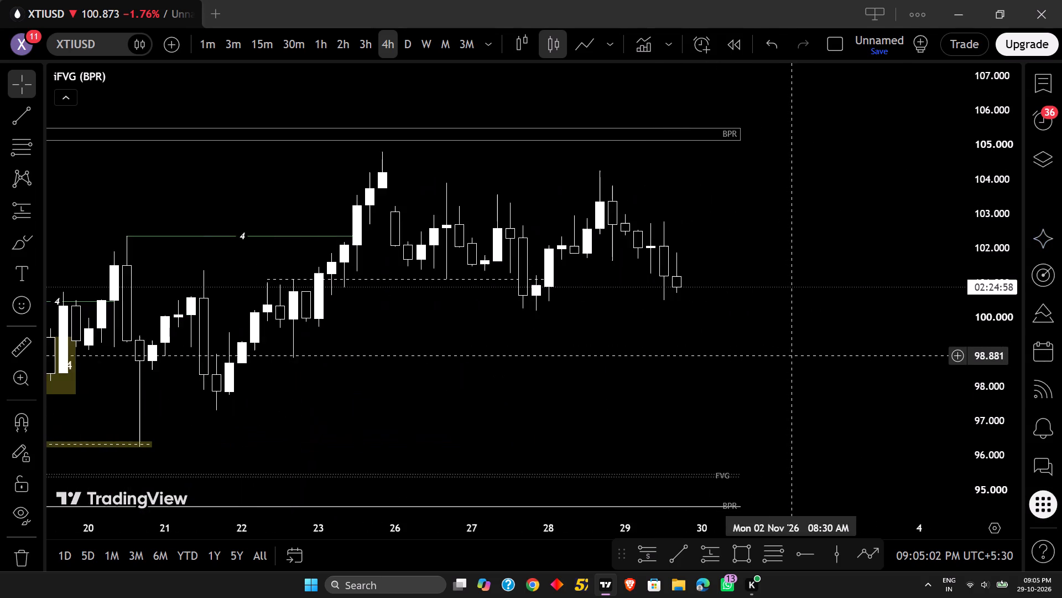
scroll(925, 378, "up", 1)
scroll(720, 371, "down", 1)
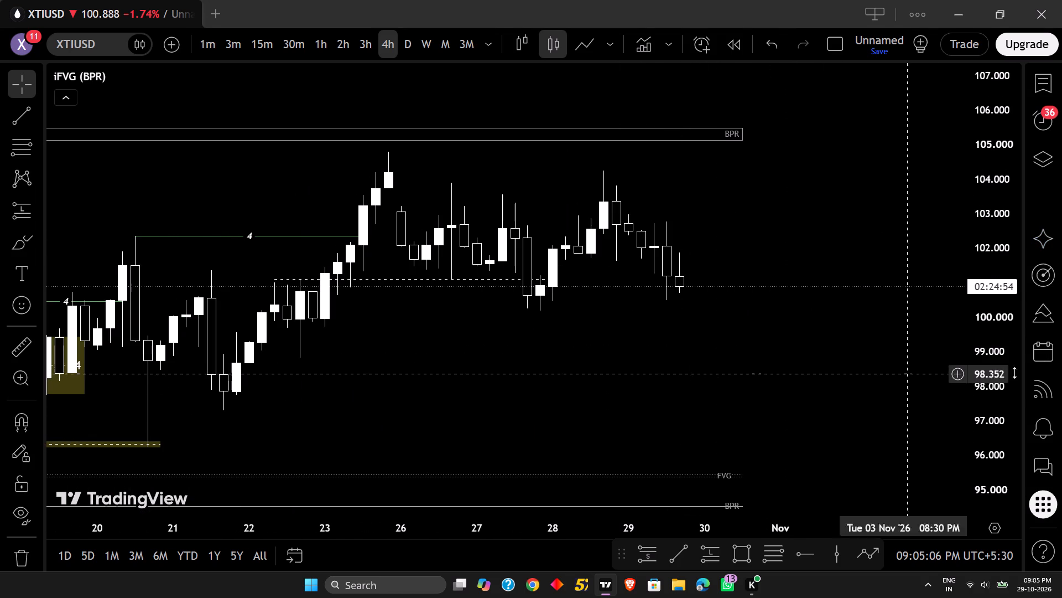
scroll(999, 353, "up", 5)
scroll(999, 353, "down", 1)
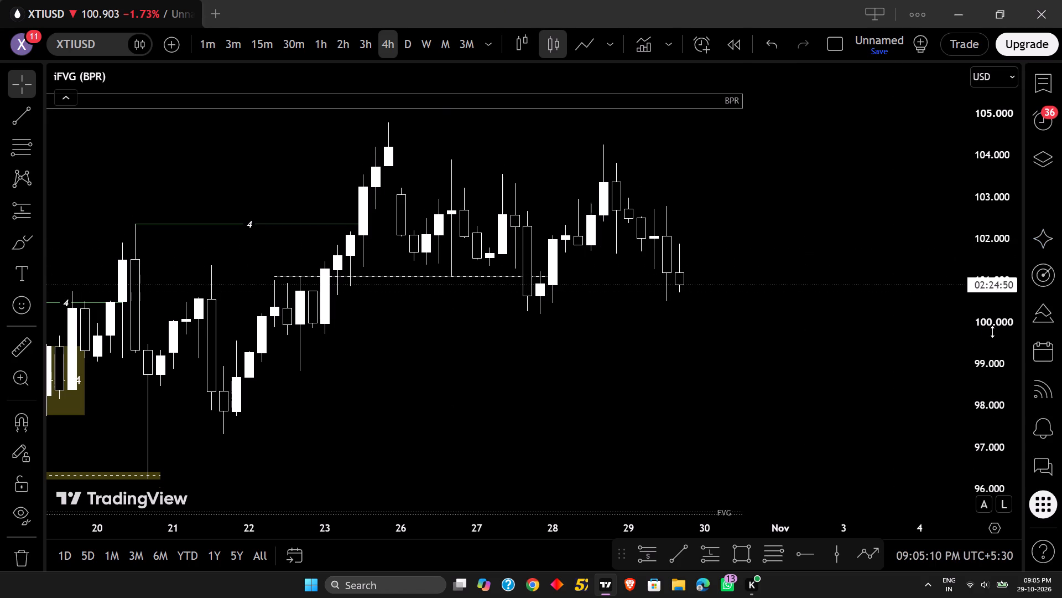
scroll(992, 332, "up", 8)
scroll(975, 266, "down", 5)
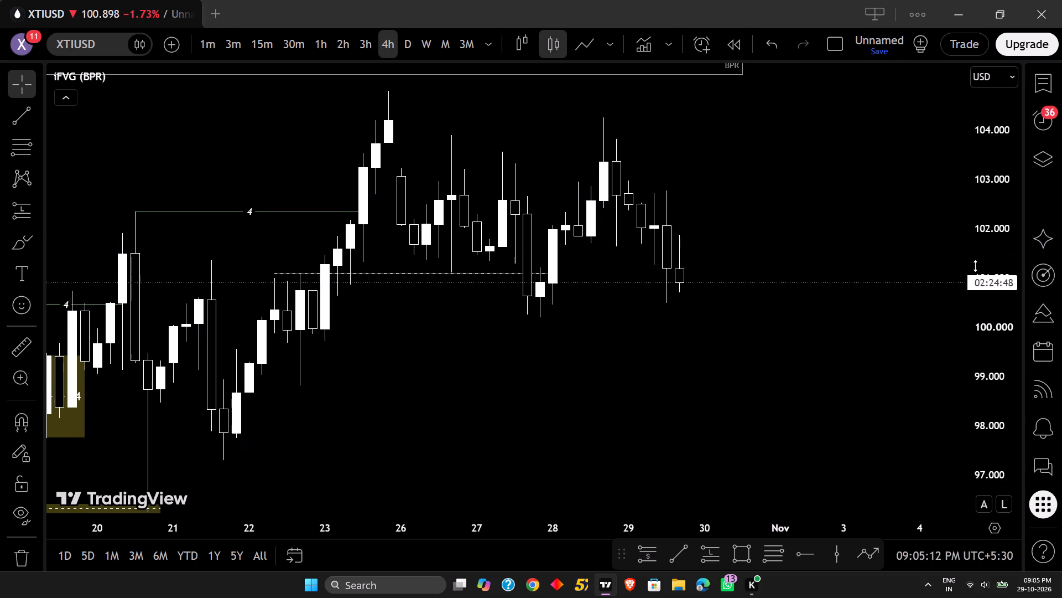
scroll(696, 277, "down", 2)
left_click_drag(680, 326, 687, 386)
scroll(1061, 383, "up", 7)
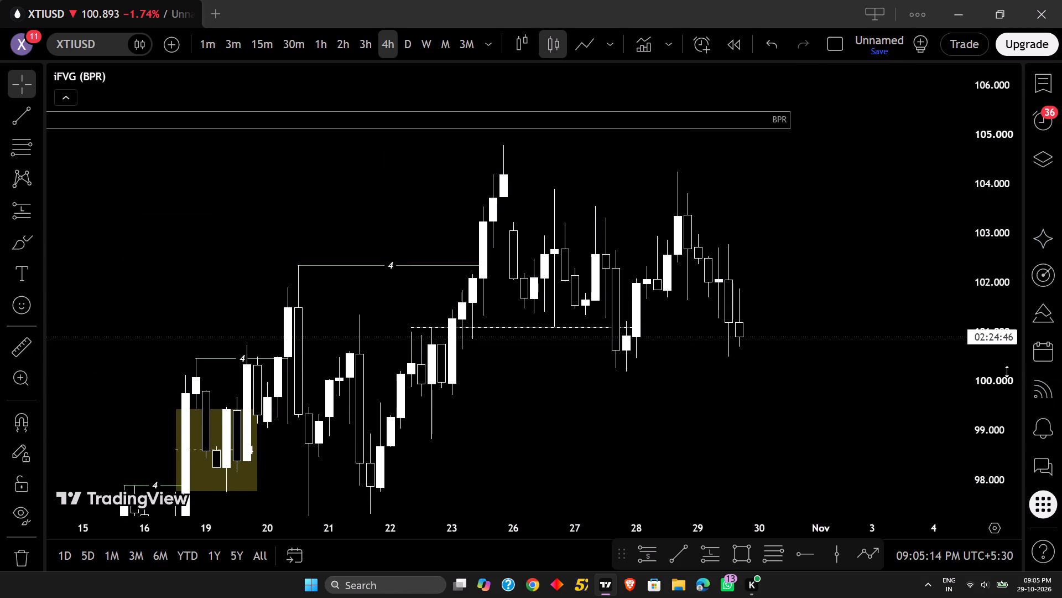
scroll(1007, 372, "up", 7)
scroll(1005, 370, "down", 2)
Switch XTIUSD to the daily timeframe and examine the October price swing and latest candles.
left_click(412, 57)
left_click(407, 47)
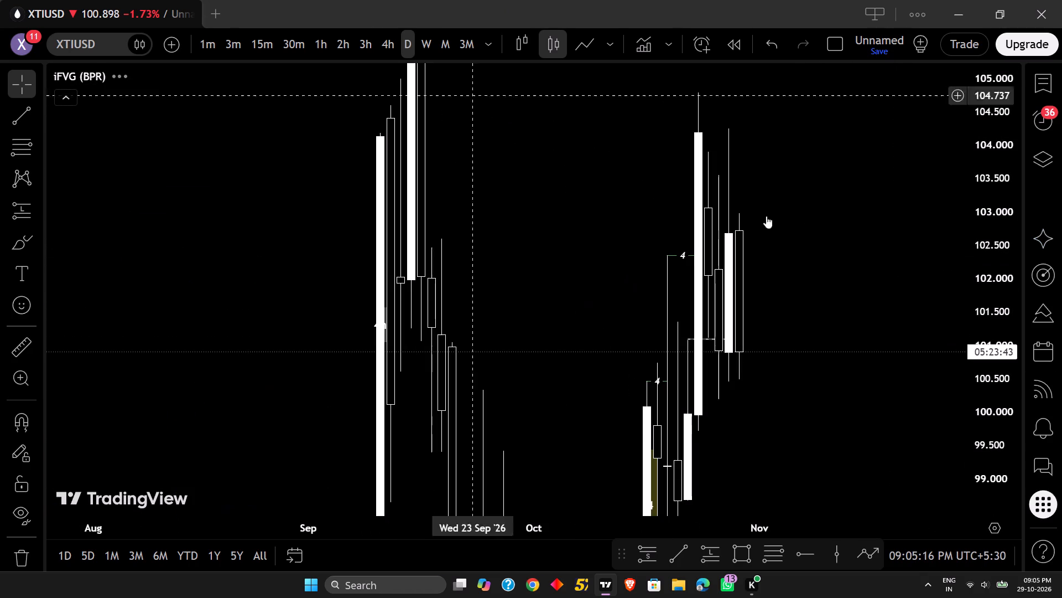
left_click_drag(1035, 158, 1039, 339)
left_click_drag(1009, 228, 1028, 356)
left_click_drag(1017, 269, 1039, 422)
scroll(910, 385, "up", 5)
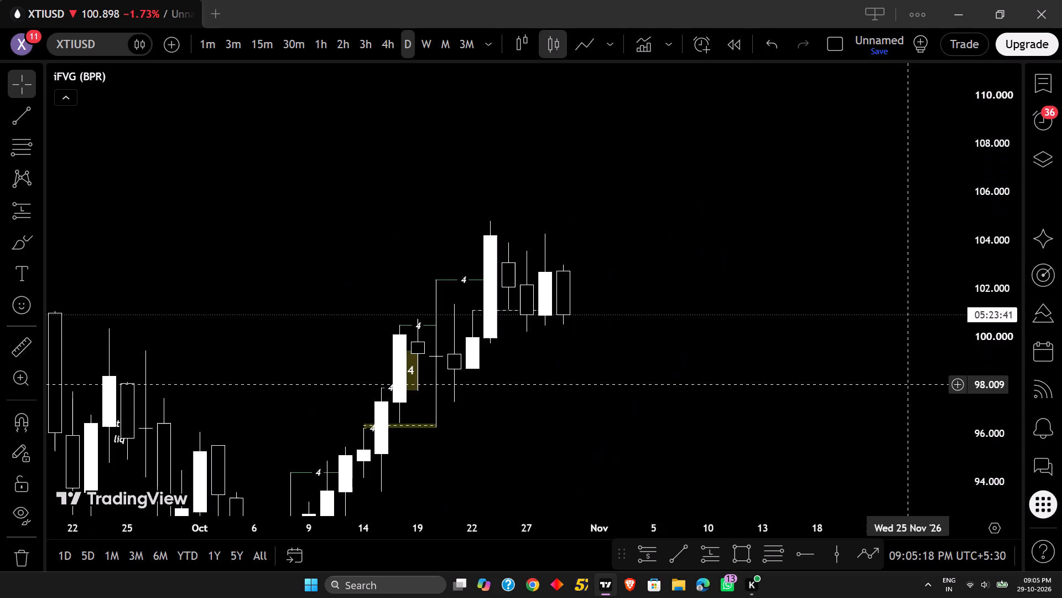
scroll(909, 385, "up", 3)
scroll(981, 402, "up", 19)
left_click_drag(697, 400, 903, 296)
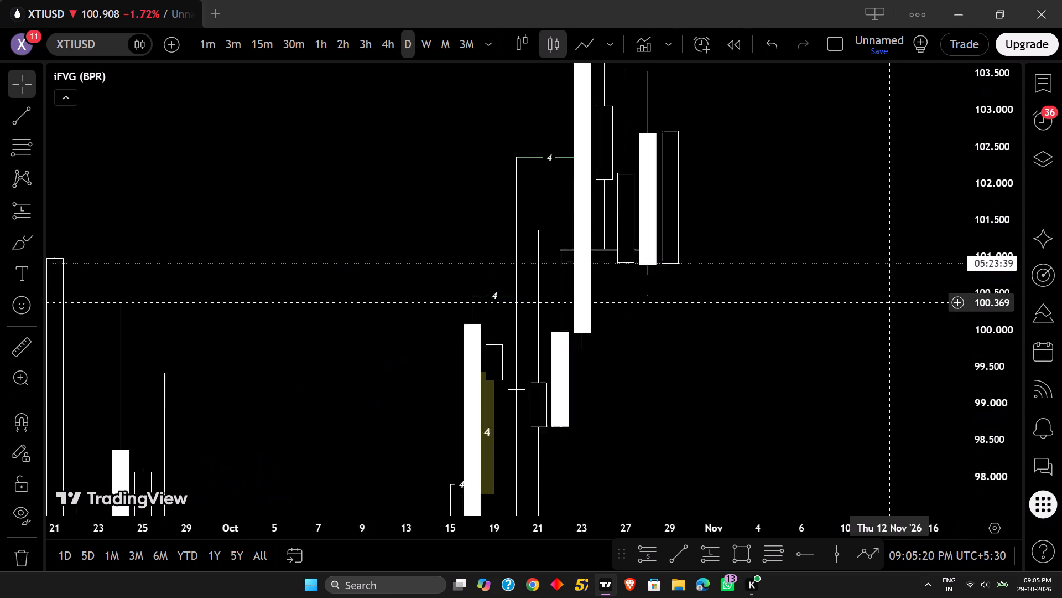
left_click_drag(903, 296, 913, 288)
left_click_drag(1025, 240, 1016, 568)
left_click_drag(939, 250, 959, 444)
left_click_drag(1000, 327, 1010, 480)
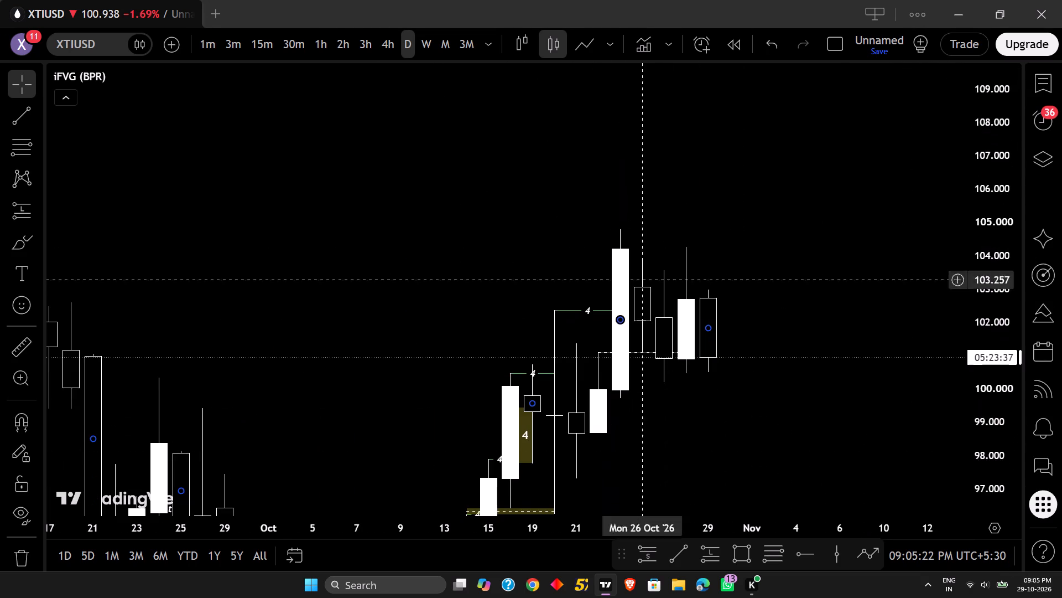
Return to the four-hour timeframe and change the fill of the thin grey rectangle near 101.1 to yellow.
left_click(389, 45)
scroll(993, 403, "up", 3)
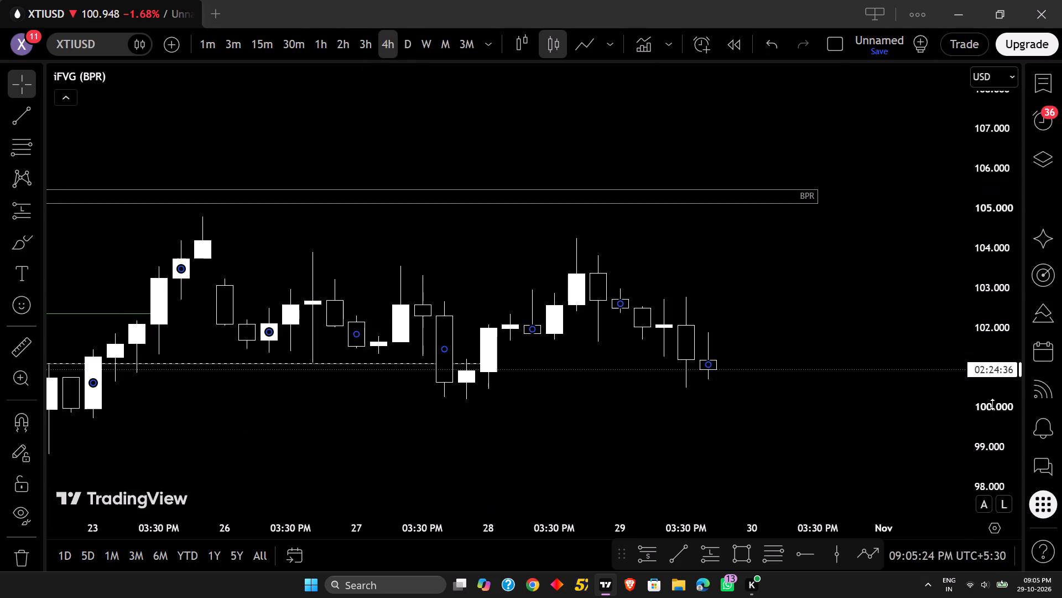
left_click_drag(756, 424, 824, 357)
scroll(1011, 440, "up", 20)
scroll(1011, 440, "up", 5)
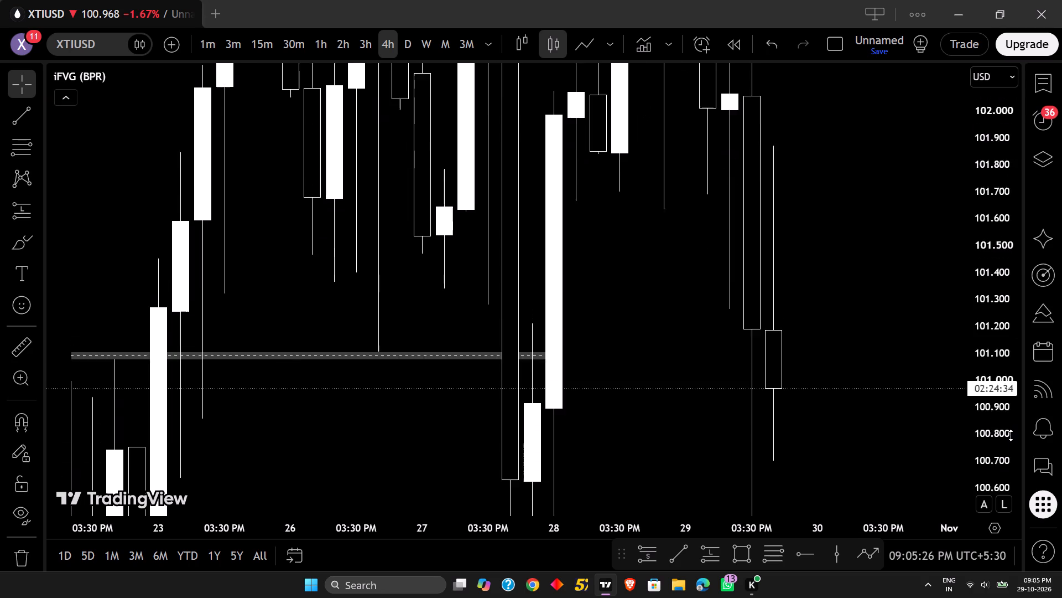
scroll(1011, 435, "up", 11)
scroll(1011, 435, "down", 6)
left_click(532, 366)
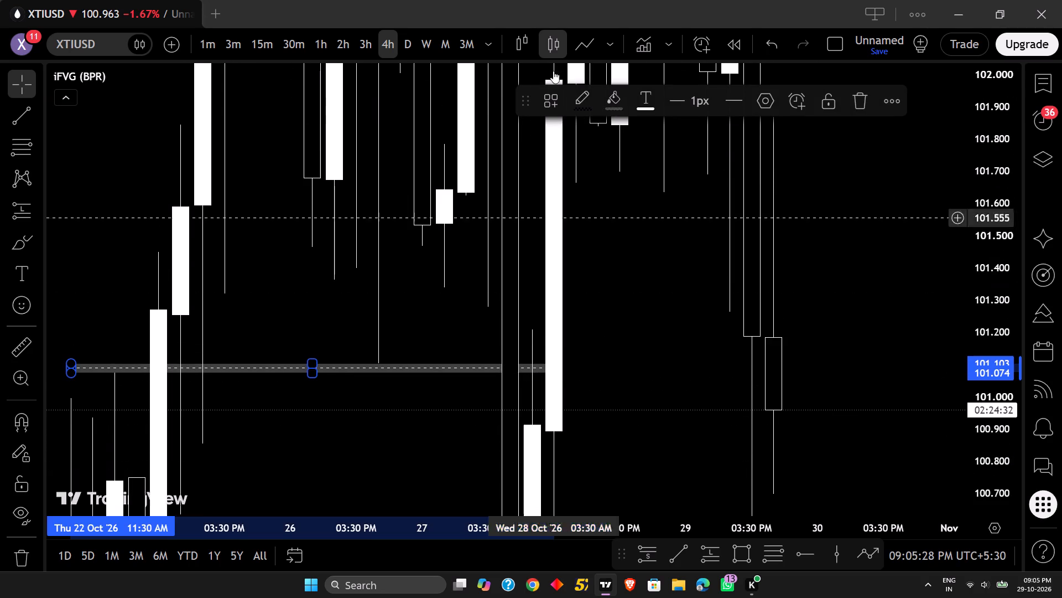
left_click(619, 101)
left_click(651, 156)
left_click(873, 192)
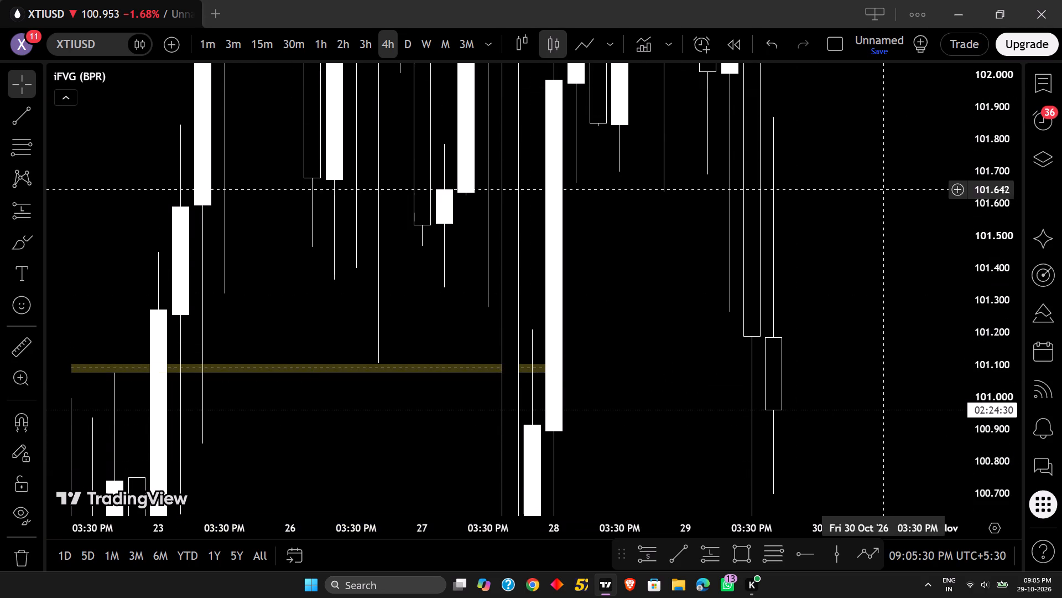
Examine the four-hour chart from mid-October onward, including the marked zones and the latest decline.
left_click_drag(993, 144, 1026, 429)
left_click_drag(1038, 270, 1004, 367)
left_click_drag(965, 282, 966, 401)
left_click_drag(977, 274, 991, 468)
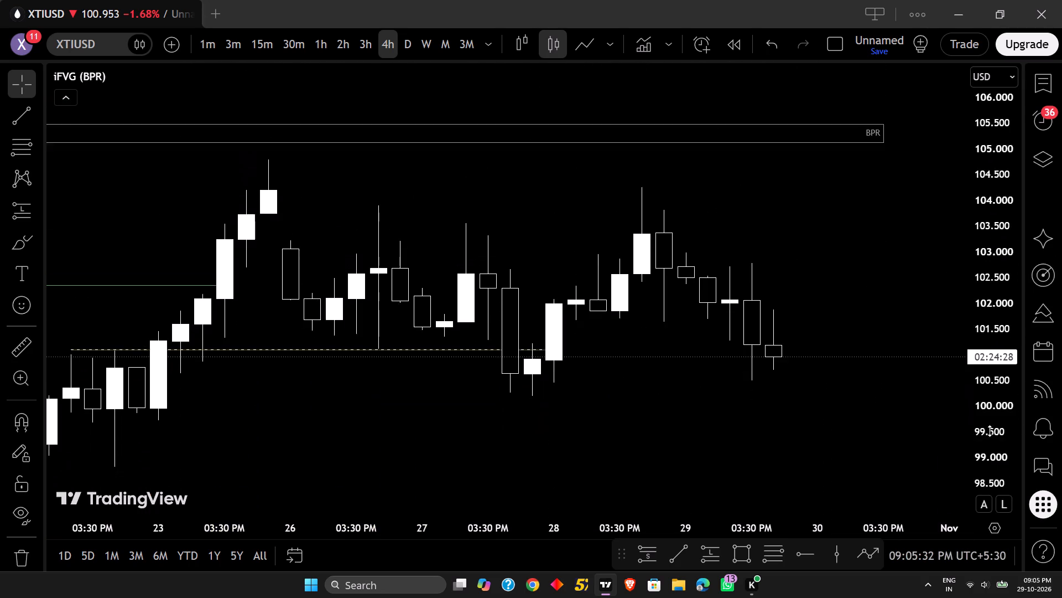
left_click_drag(1007, 370, 1017, 449)
scroll(857, 425, "down", 6)
left_click_drag(856, 424, 730, 341)
scroll(730, 341, "down", 2)
left_click_drag(810, 346, 810, 346)
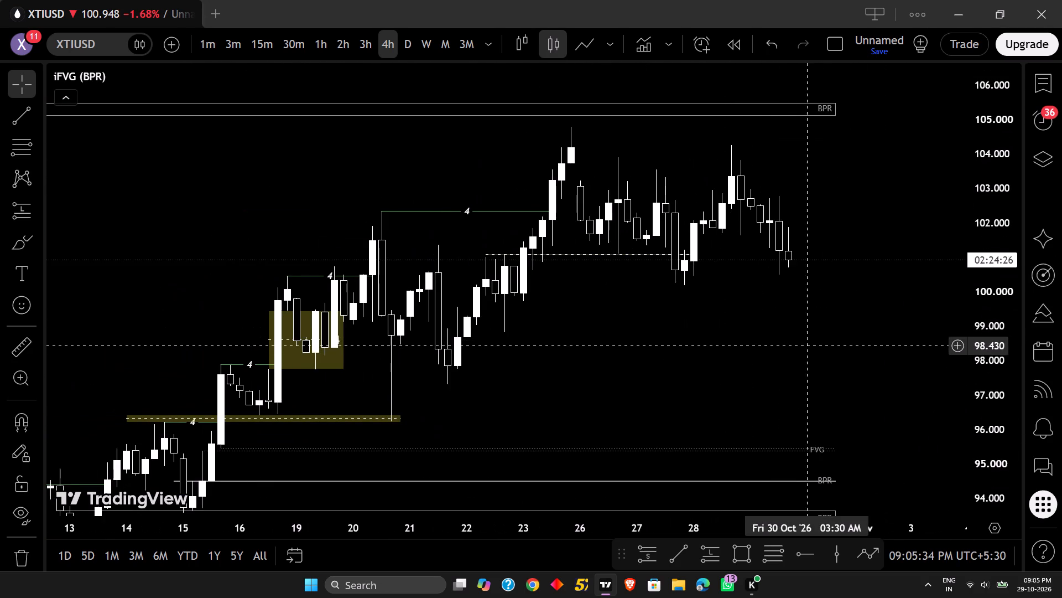
left_click_drag(810, 346, 773, 346)
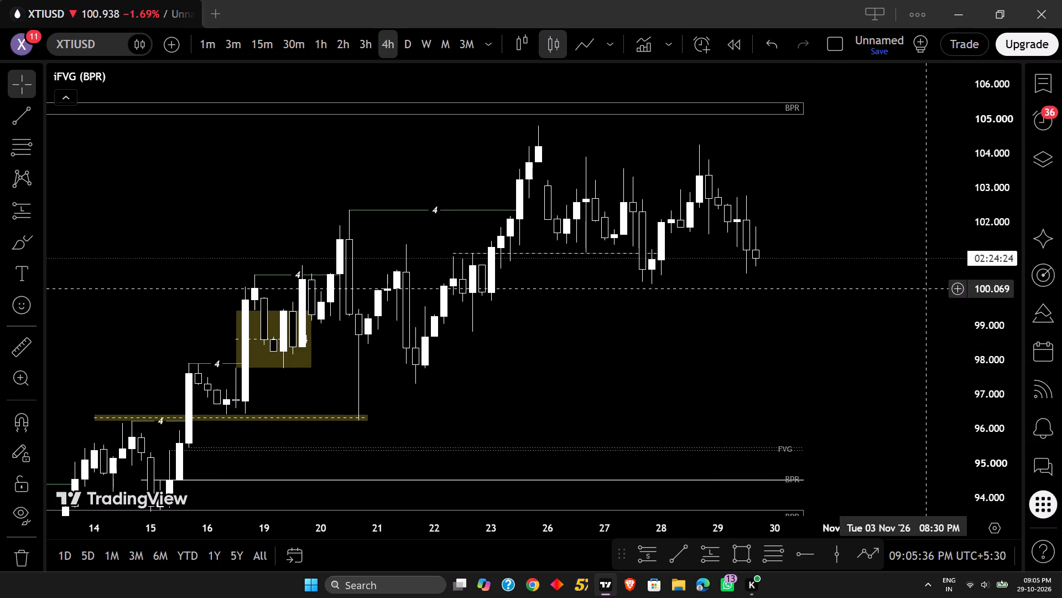
Draw a rectangle from about 101.21 to 101.66 spanning 27 October 11:30 PM to 29 October 7:30 PM, labelled 4.
scroll(954, 342, "up", 12)
left_click_drag(726, 307, 735, 349)
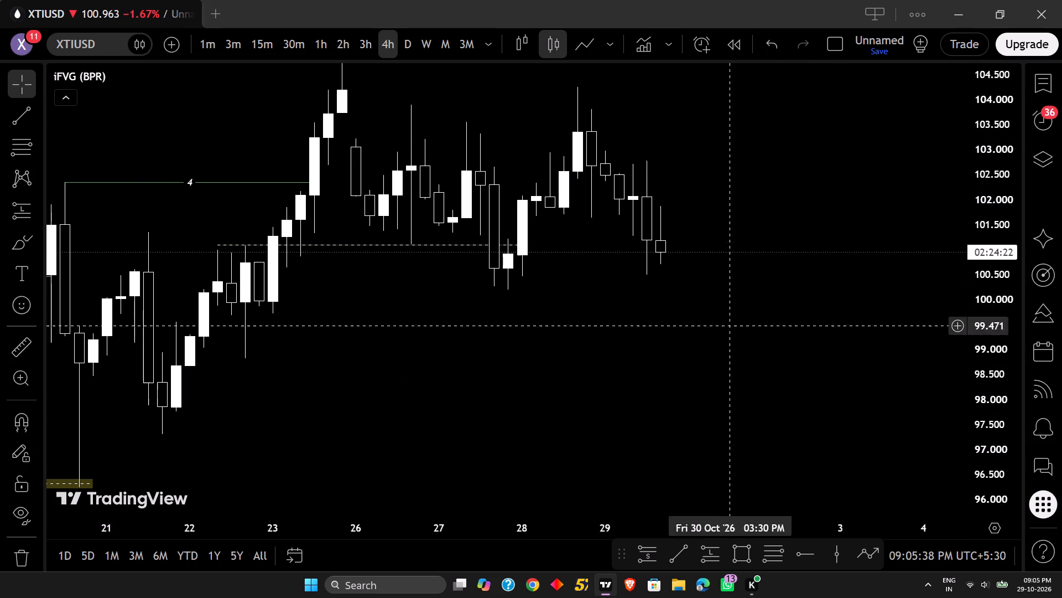
left_click_drag(735, 349, 747, 397)
scroll(952, 409, "up", 12)
scroll(971, 408, "down", 4)
left_click(739, 563)
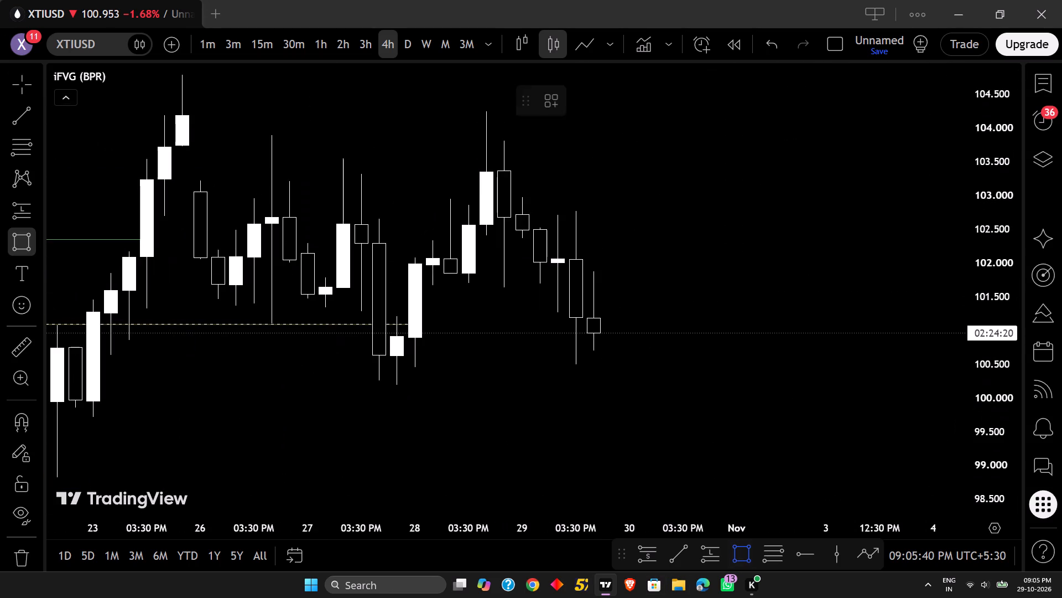
left_click(392, 326, "ctrl")
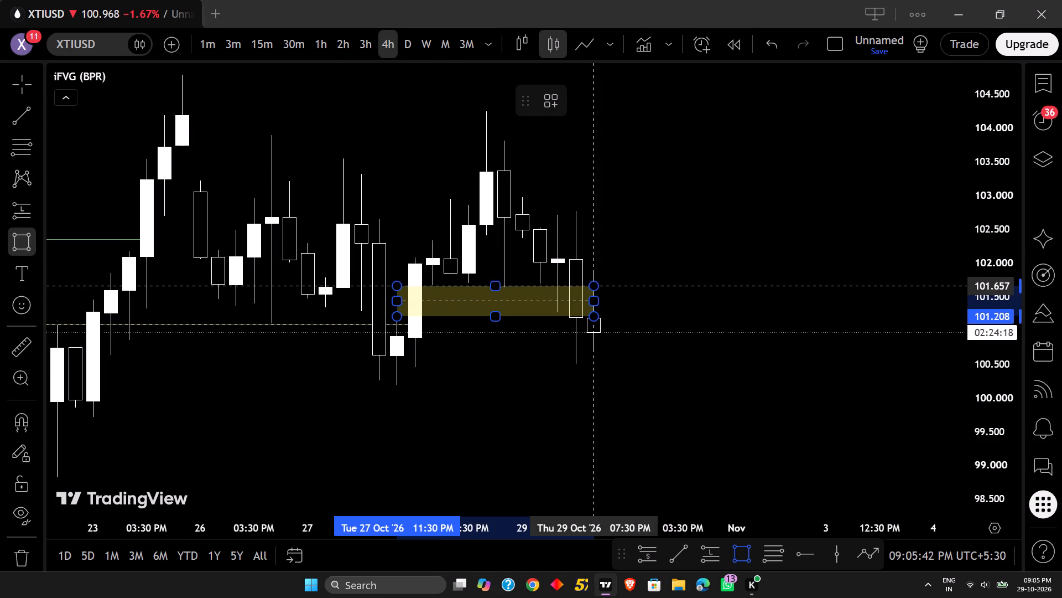
left_click(589, 286)
left_click(560, 300)
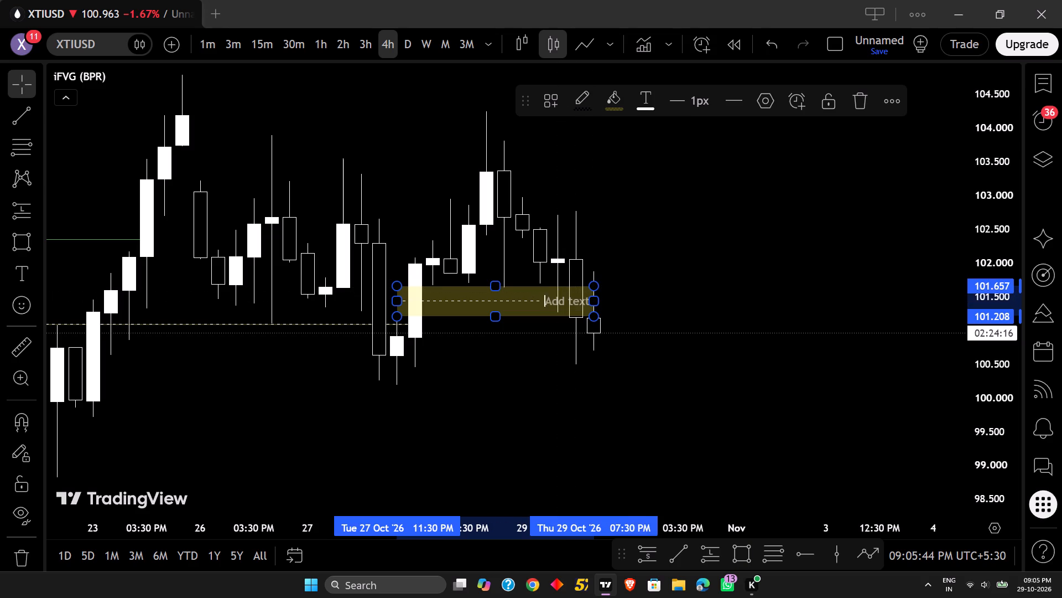
key("4")
left_click(760, 321)
Switch to the three-hour timeframe, examine price around the new yellow zone and dismiss the upgrade advert.
left_click_drag(808, 388, 859, 309)
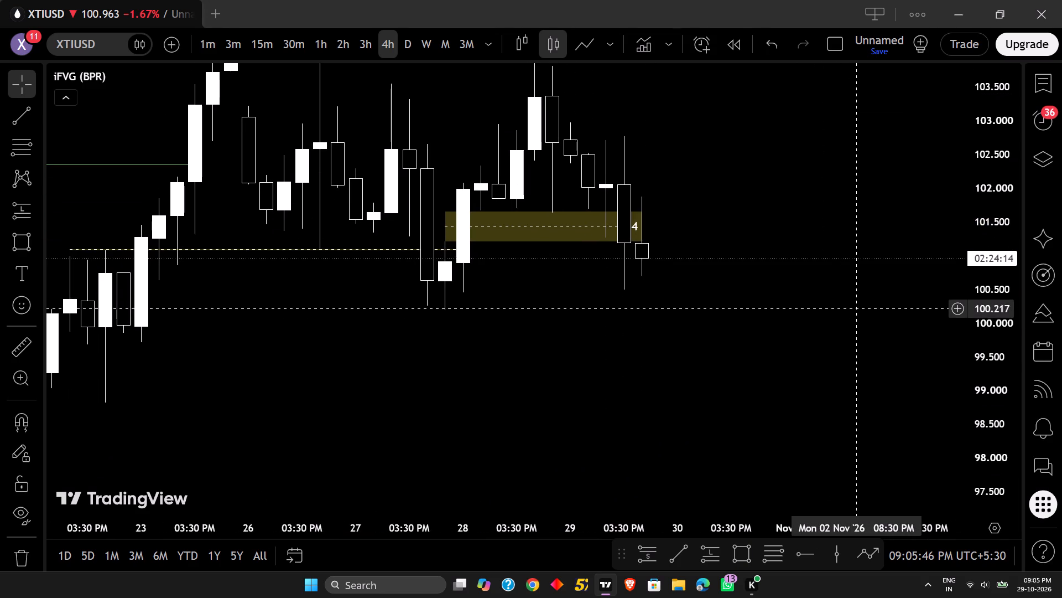
left_click_drag(798, 332, 936, 281)
left_click_drag(978, 300, 979, 345)
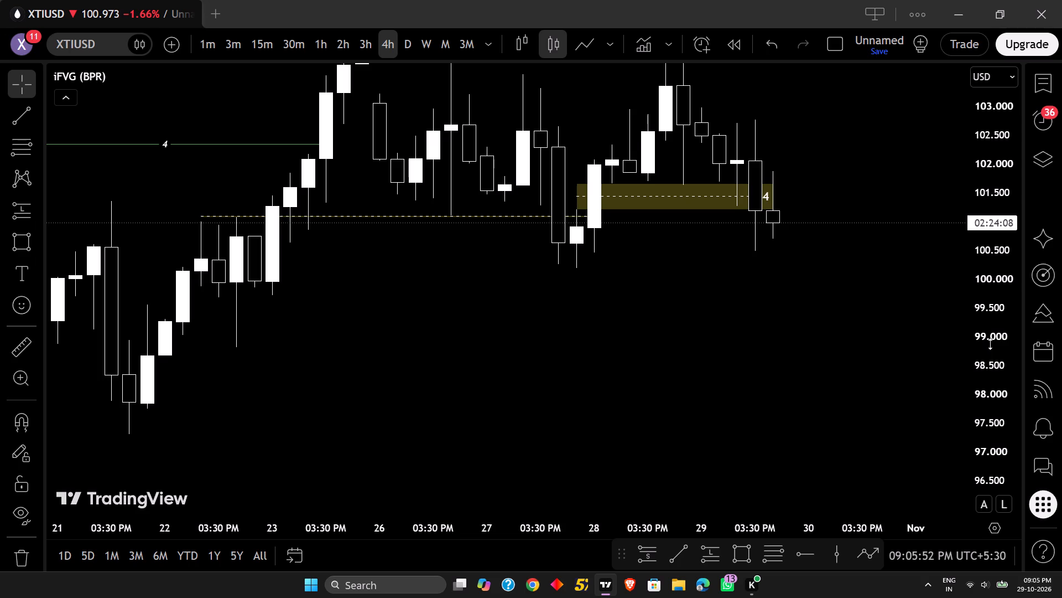
left_click(363, 38)
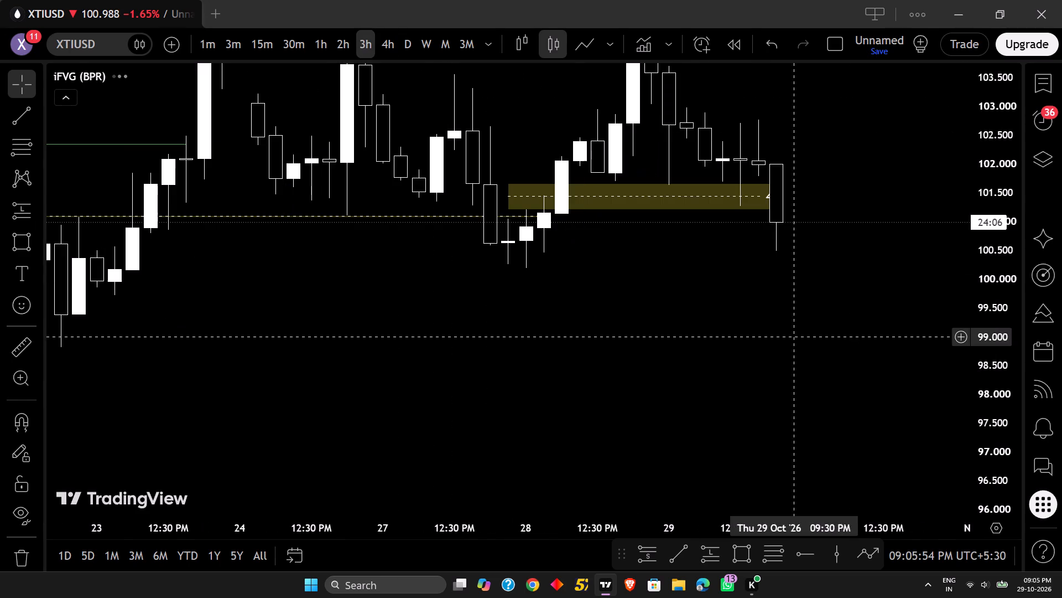
left_click_drag(830, 323, 818, 385)
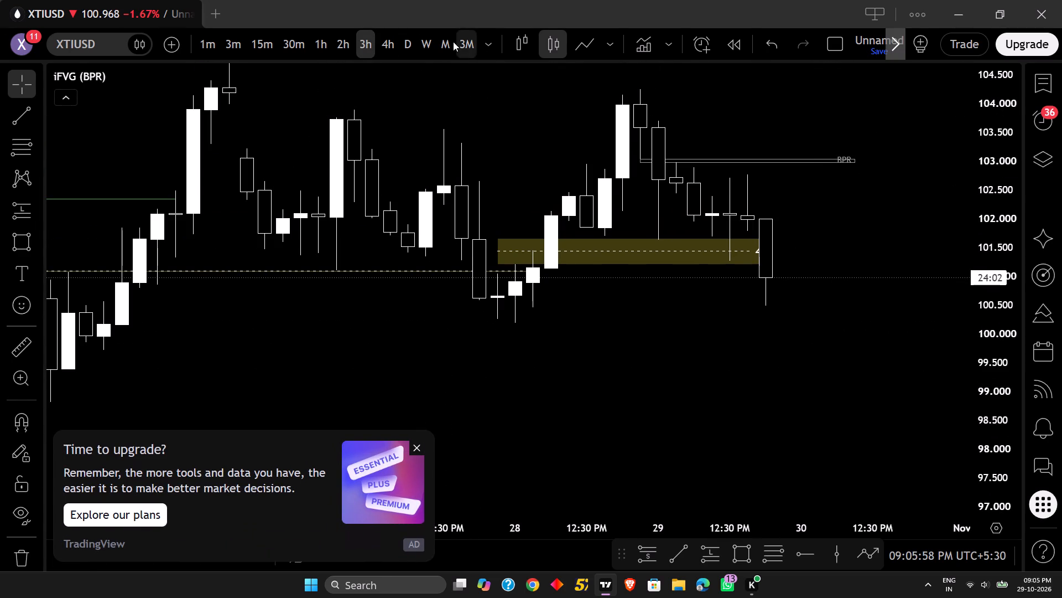
scroll(981, 312, "down", 3)
scroll(920, 327, "down", 7)
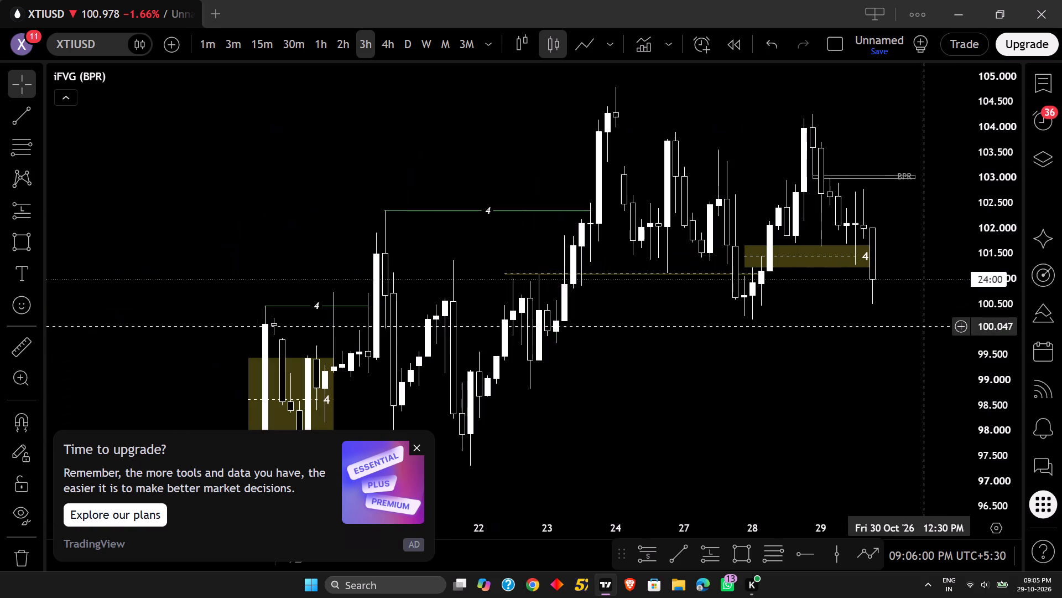
left_click_drag(1022, 301, 1027, 416)
left_click(412, 450)
left_click_drag(1039, 334, 1031, 435)
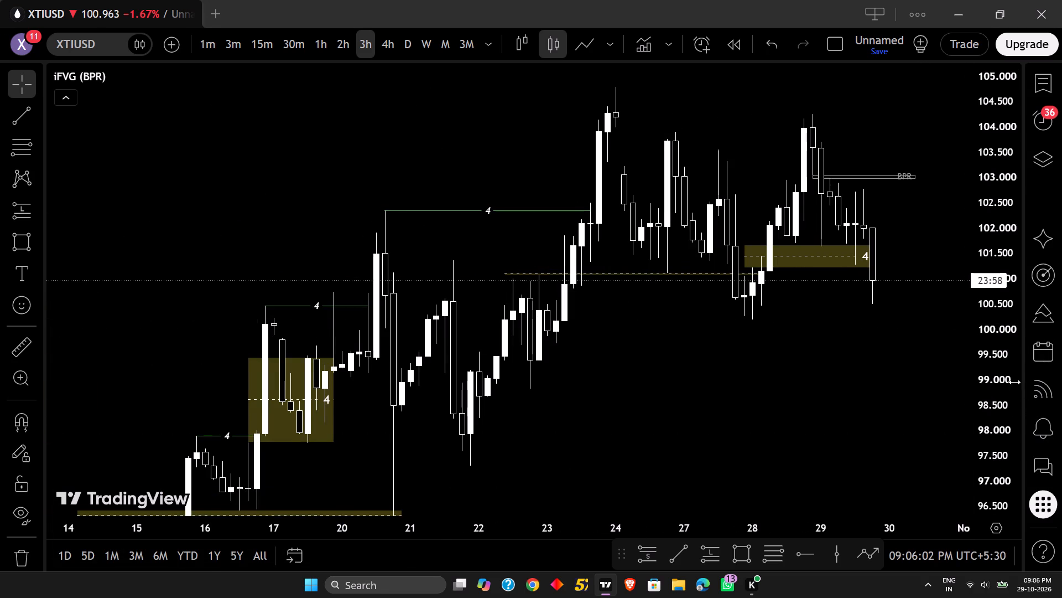
left_click_drag(1014, 383, 1014, 427)
scroll(577, 210, "up", 1)
Switch to the 15-minute timeframe and examine price from 21 October onward around the yellow zone labelled 4.
left_click(260, 45)
scroll(757, 390, "down", 2)
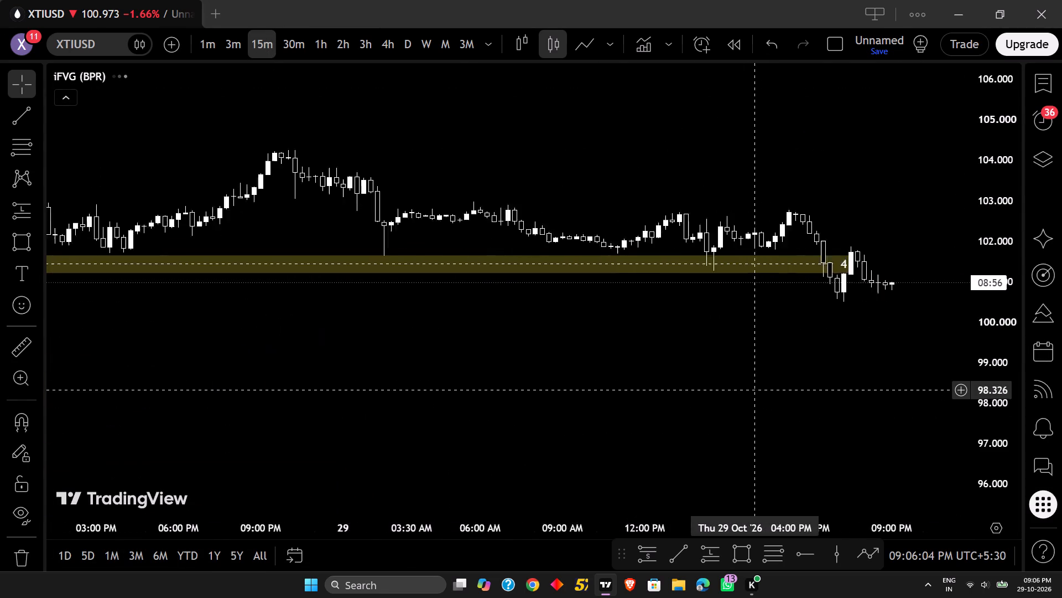
scroll(757, 388, "down", 17)
left_click_drag(762, 370, 764, 405)
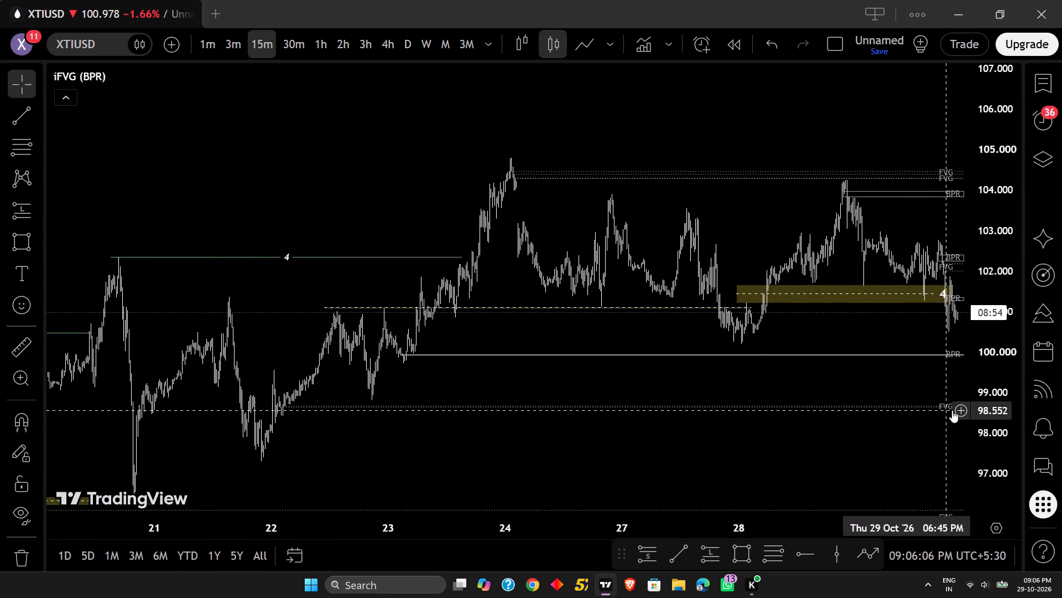
scroll(952, 410, "up", 5)
scroll(1018, 408, "up", 11)
scroll(883, 381, "up", 4)
scroll(883, 381, "down", 3)
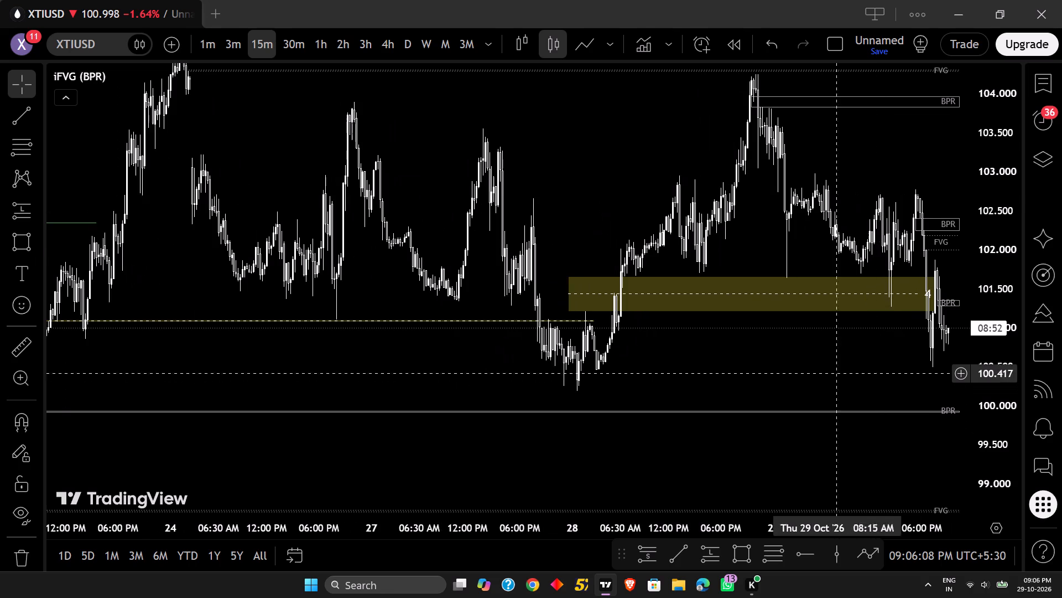
Examine the 15-minute candles from 23 to 28 October leading into the start of the yellow zone.
left_click_drag(756, 364, 1001, 343)
left_click_drag(498, 344, 704, 353)
scroll(685, 352, "up", 5)
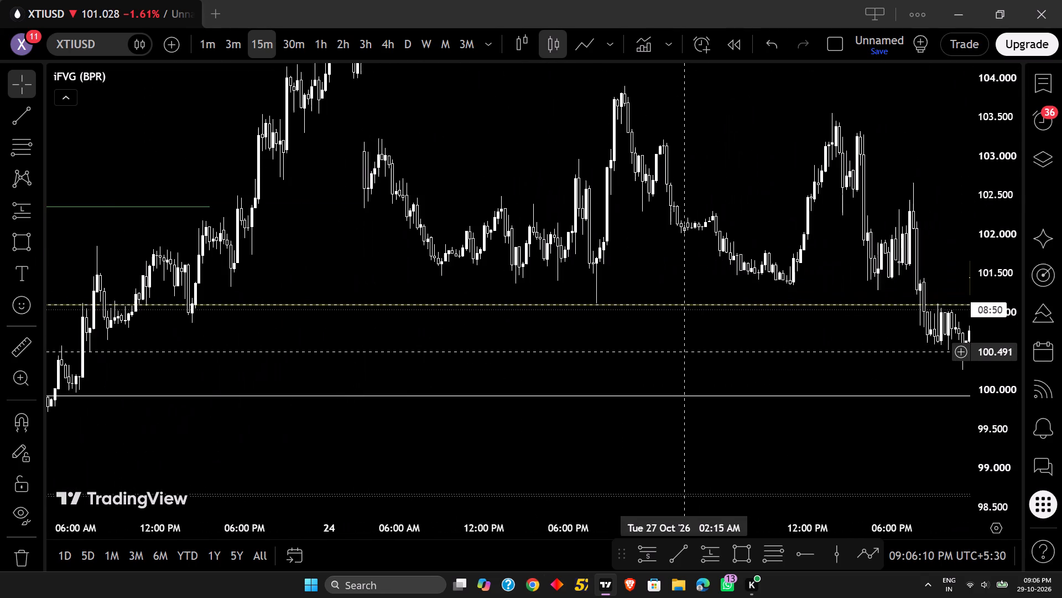
scroll(685, 352, "up", 2)
scroll(857, 360, "up", 4)
left_click_drag(790, 359, 540, 347)
left_click_drag(988, 346, 896, 346)
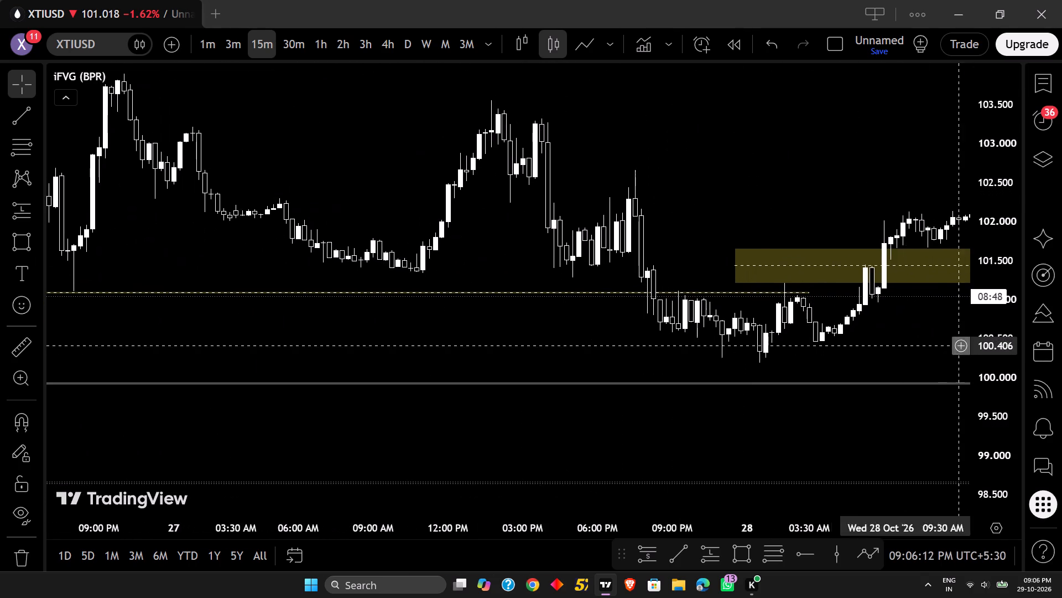
left_click_drag(896, 346, 686, 352)
scroll(903, 339, "up", 5)
left_click_drag(907, 337, 534, 343)
scroll(959, 368, "up", 7)
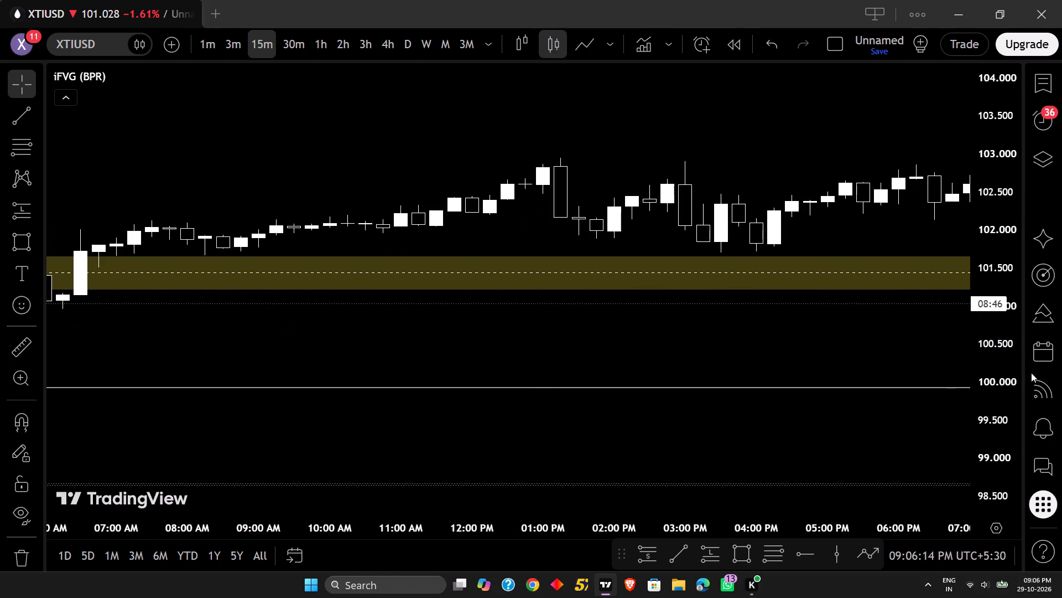
Examine in close-up the 28 October 15-minute candles above the yellow zone, from about 7 AM to 8 PM.
scroll(1031, 373, "up", 15)
left_click_drag(878, 349, 864, 445)
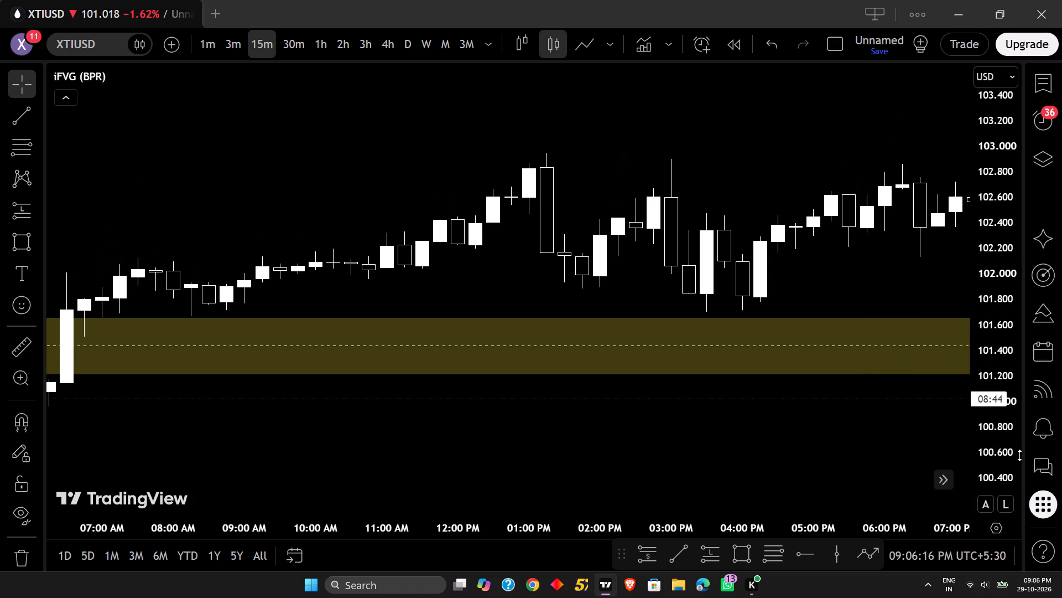
scroll(1019, 455, "up", 9)
left_click_drag(902, 311, 902, 393)
left_click_drag(884, 357, 839, 358)
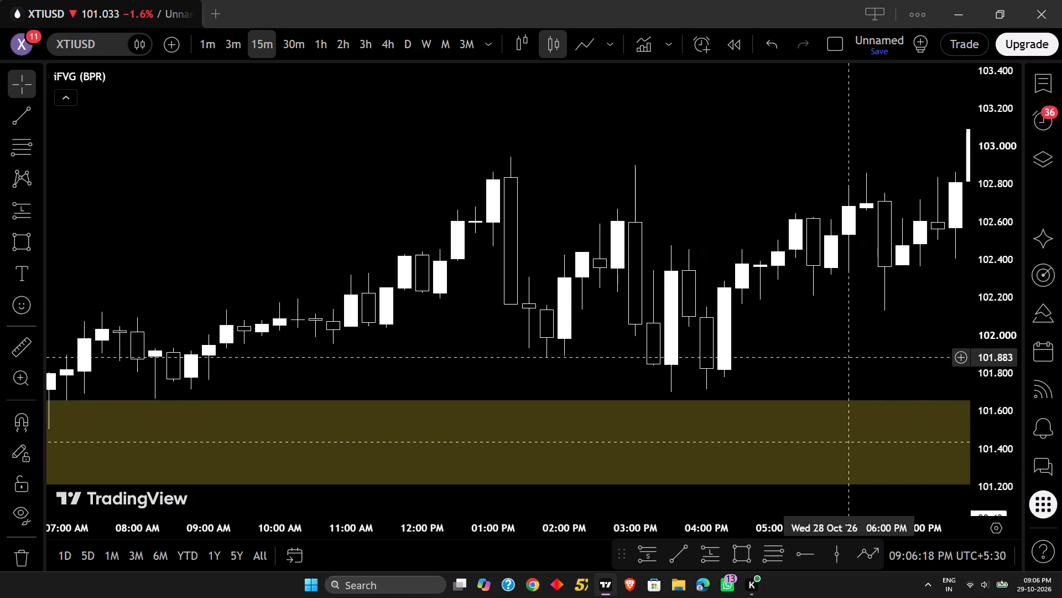
left_click_drag(839, 358, 837, 358)
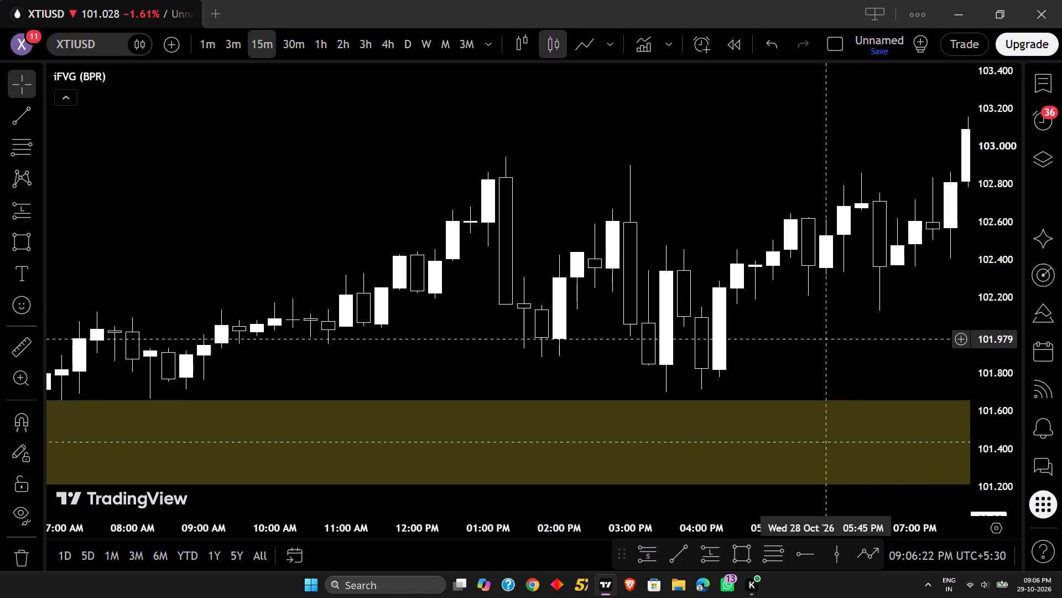
scroll(833, 339, "down", 1)
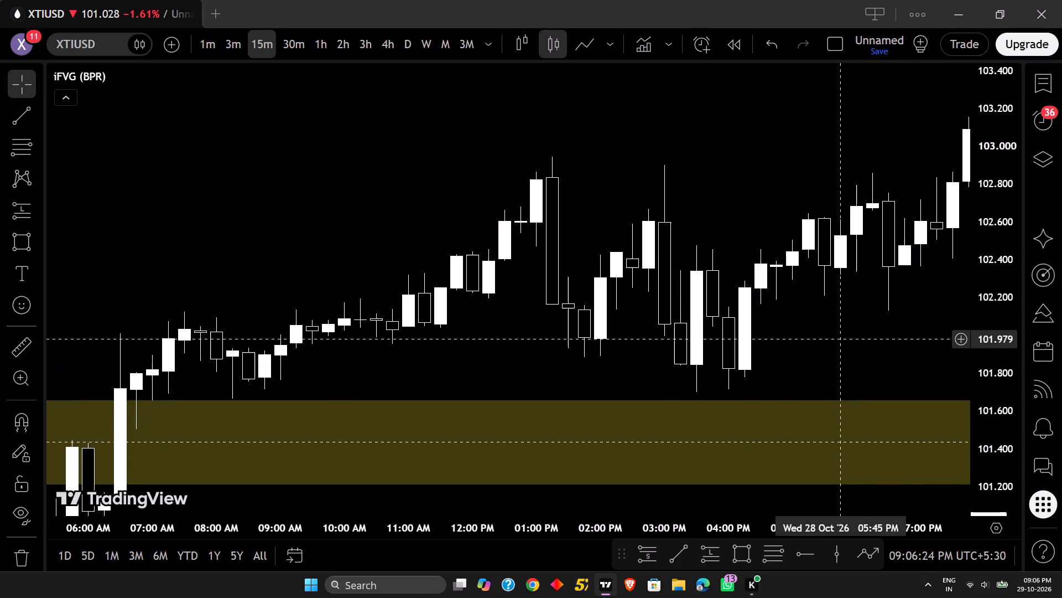
scroll(833, 338, "up", 1)
scroll(832, 338, "down", 2)
left_click_drag(844, 331, 757, 261)
left_click_drag(741, 297, 691, 339)
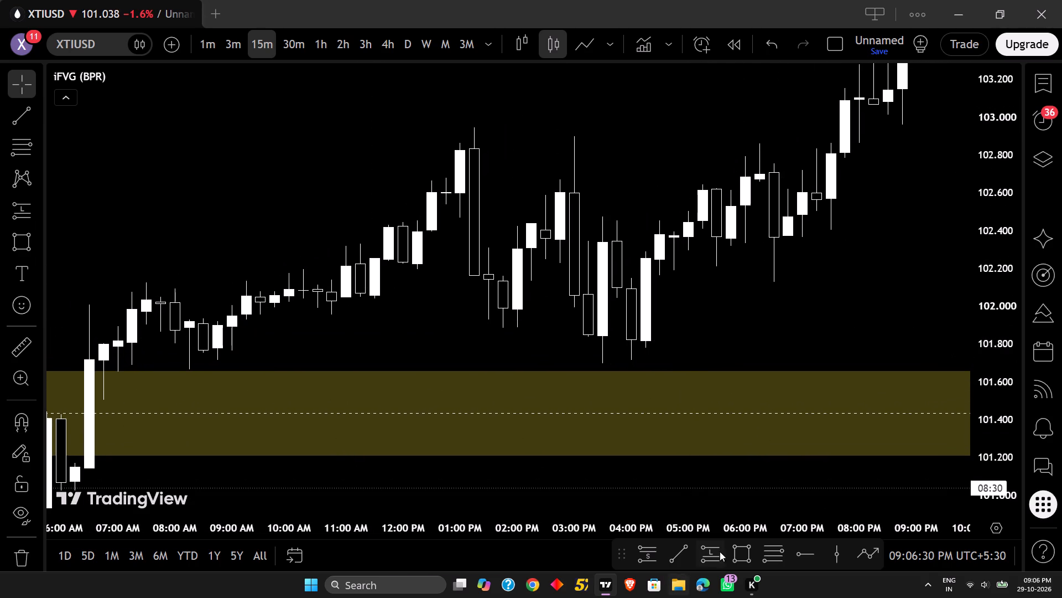
left_click(740, 552)
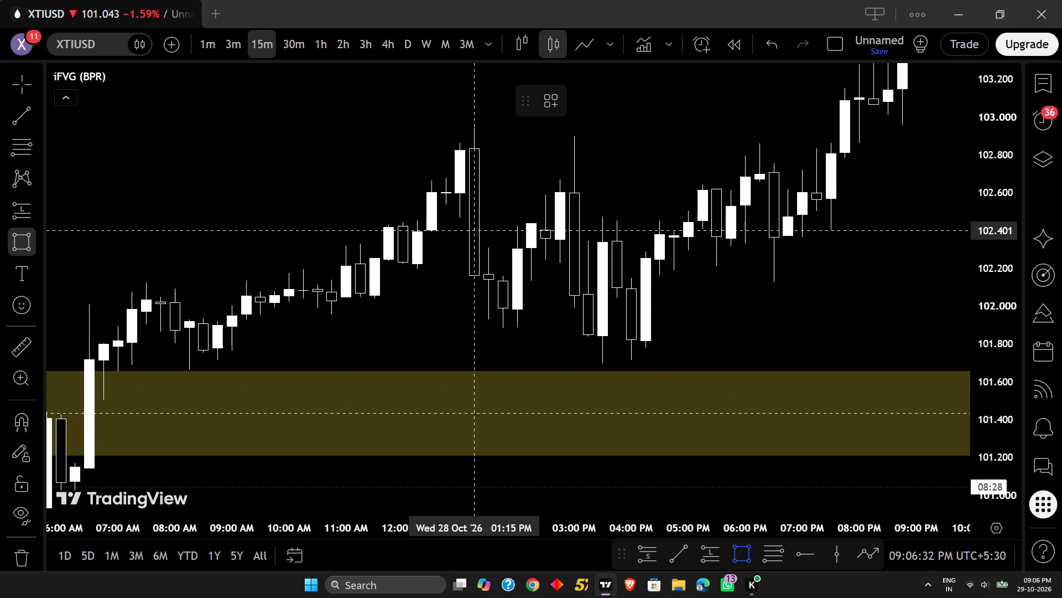
right_click(475, 230)
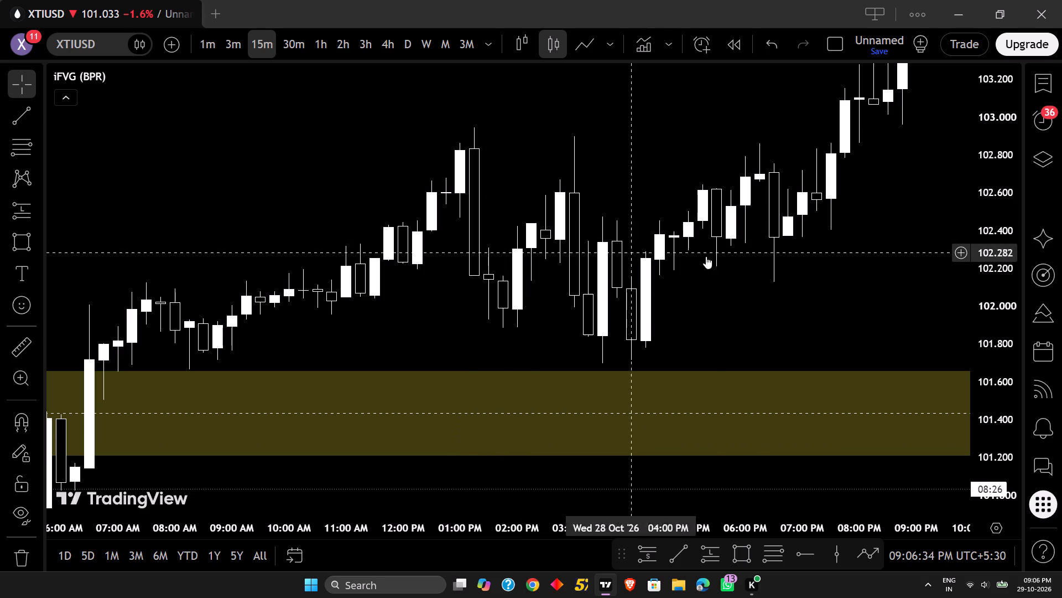
scroll(767, 272, "down", 5)
left_click_drag(1017, 286, 998, 365)
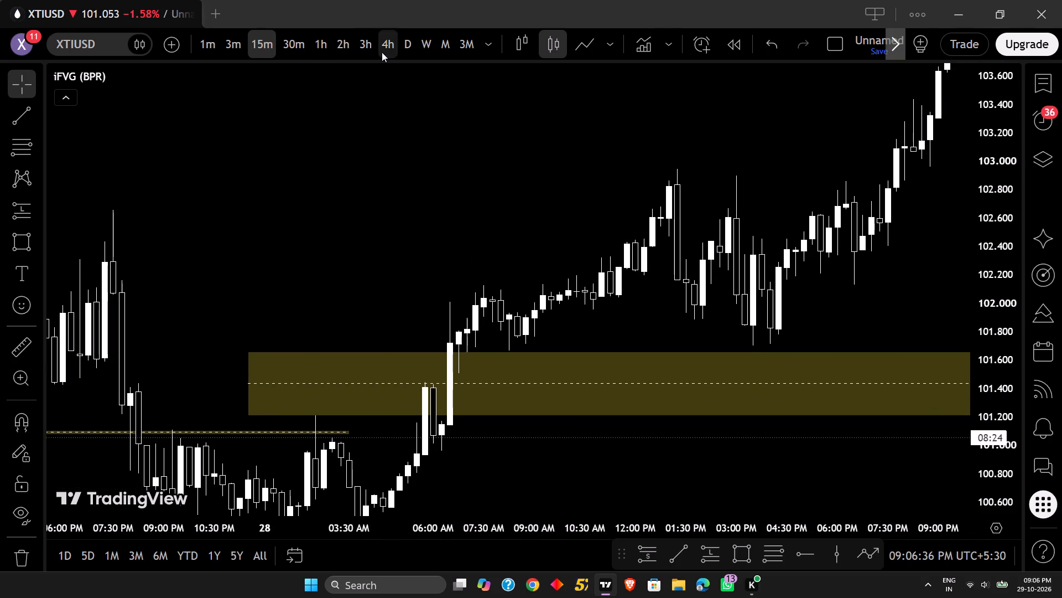
Return to the four-hour timeframe and delete the yellow rectangle labelled 4 between 101.208 and 101.657.
left_click(382, 52)
left_click_drag(997, 214, 976, 412)
left_click_drag(790, 331, 317, 313)
scroll(448, 292, "up", 7)
left_click_drag(652, 269, 482, 260)
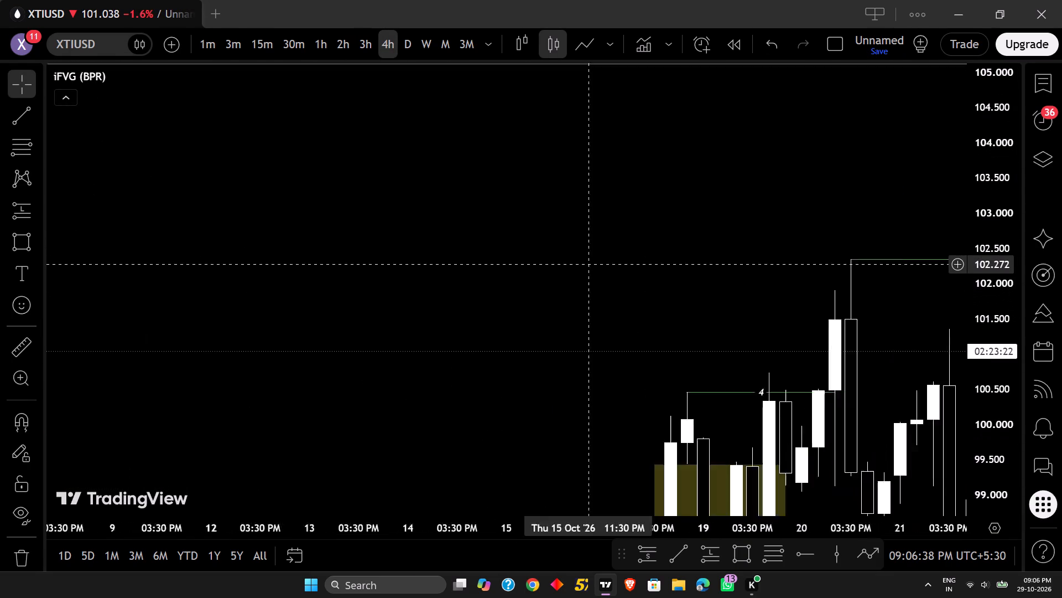
left_click_drag(482, 260, 37, 241)
scroll(2, 232, "up", 7)
left_click_drag(832, 385, 308, 409)
left_click_drag(571, 399, 508, 408)
left_click_drag(325, 418, 618, 422)
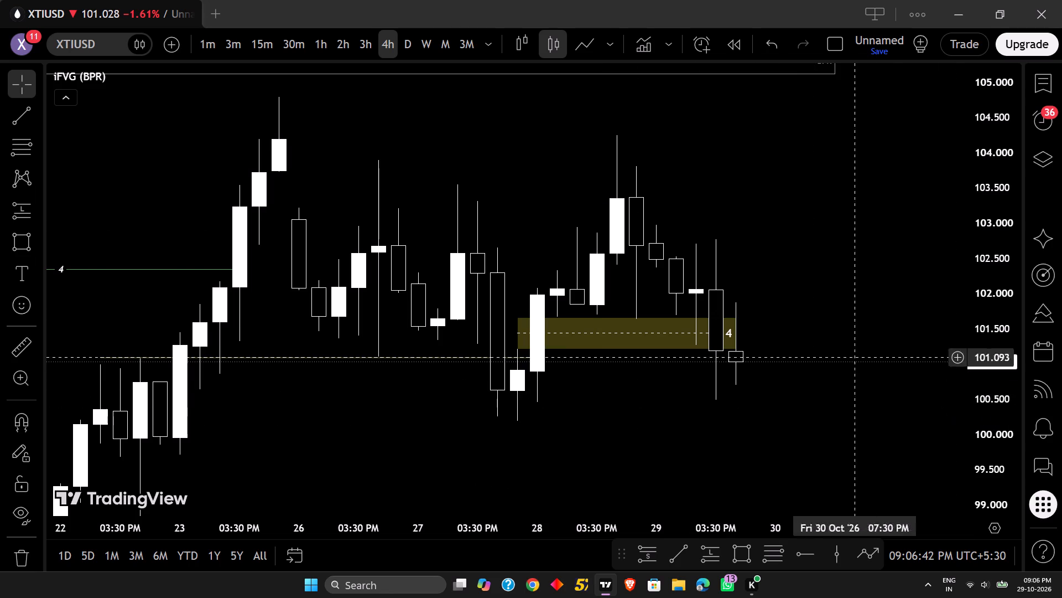
left_click(658, 322)
left_click(667, 316)
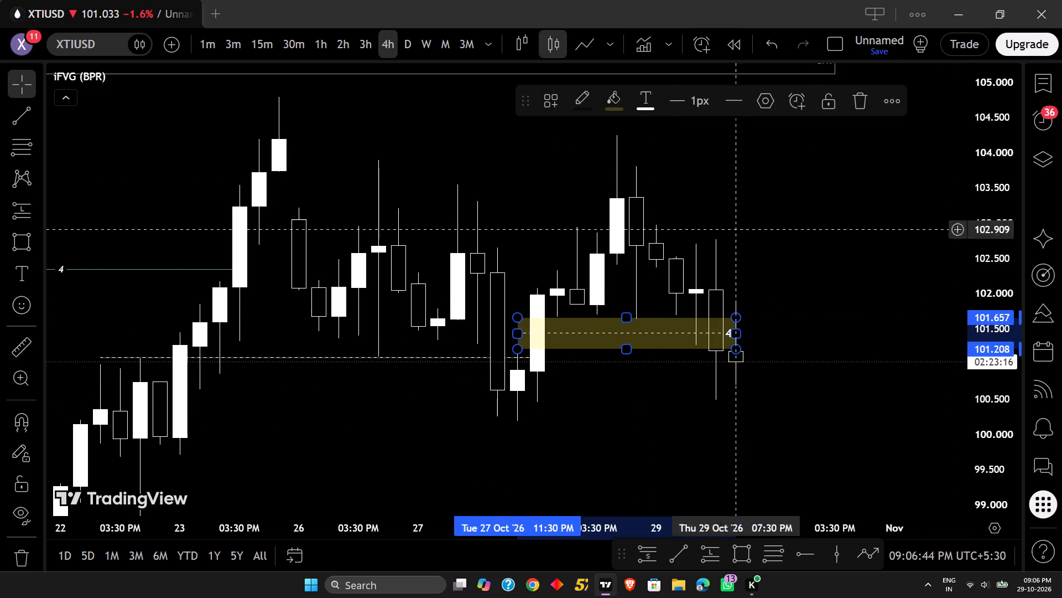
left_click(856, 108)
Draw a yellow rectangle from about 101.22 to 101.66, spanning 27 October 11:30 PM to 29 October 3:30 PM.
left_click(733, 546)
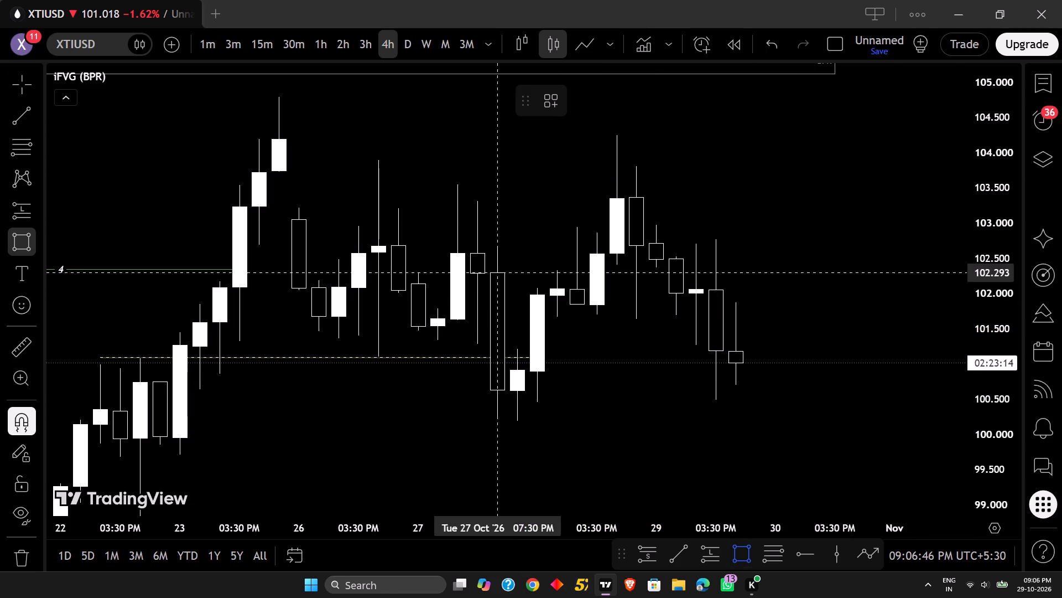
left_click(558, 313, "ctrl")
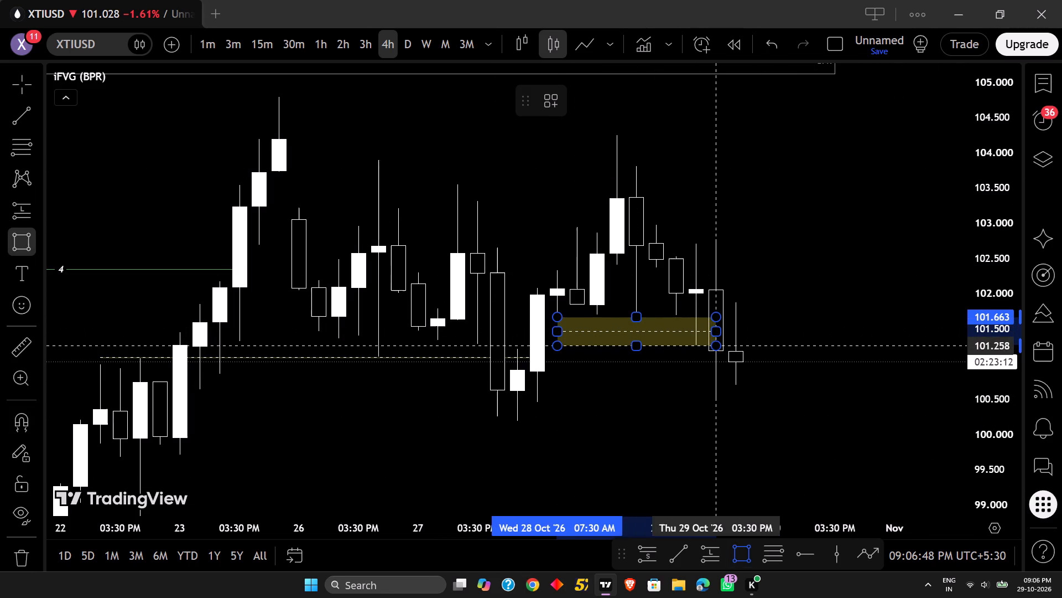
left_click(721, 348)
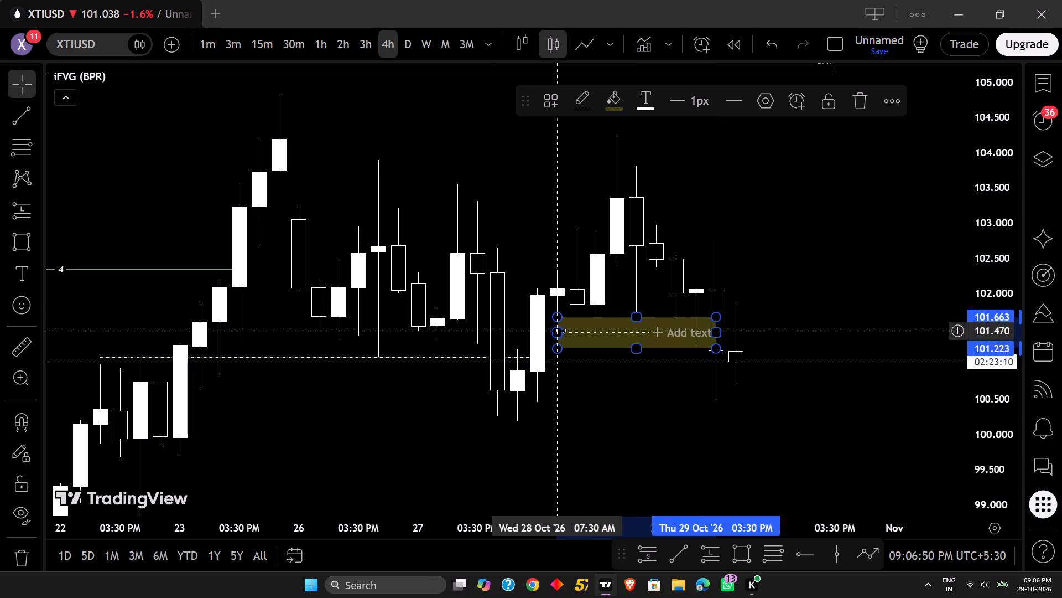
left_click_drag(561, 331, 516, 330)
left_click(582, 396)
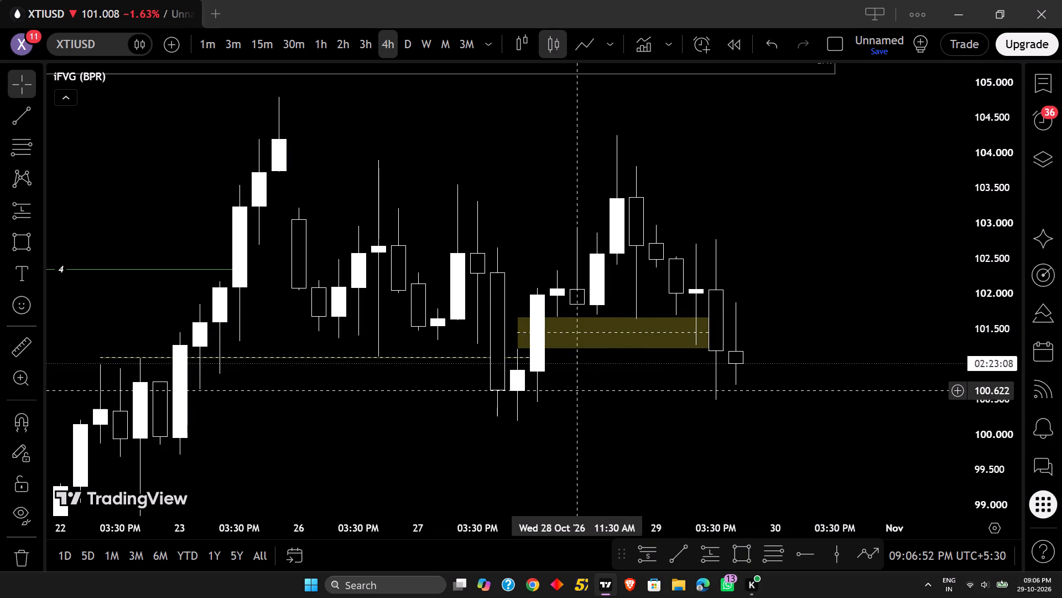
Label the new yellow rectangle 4.
left_click(603, 346)
left_click(682, 326)
left_click(690, 333)
left_click(690, 330)
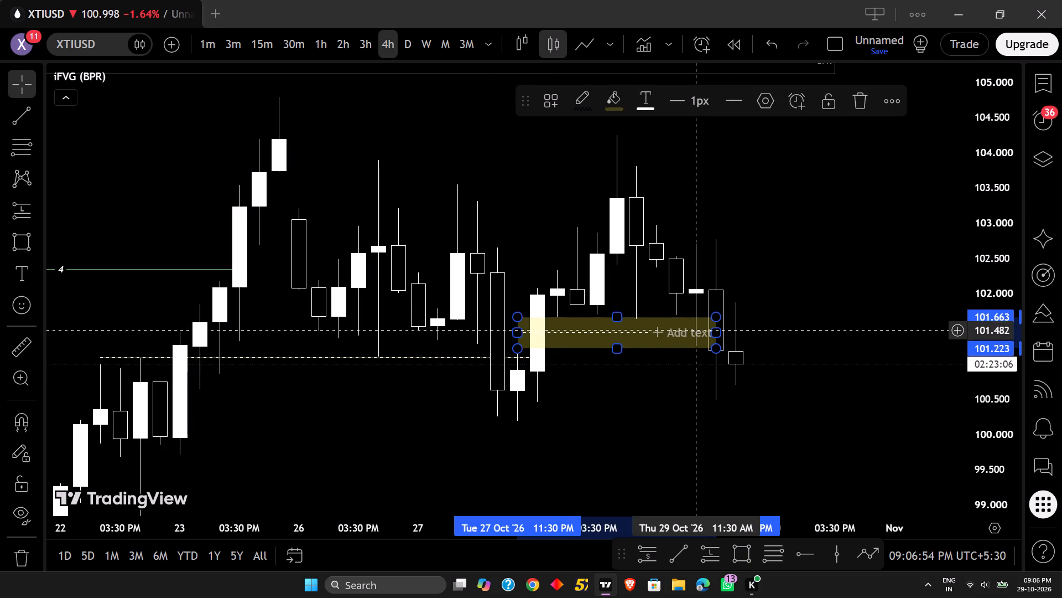
key("4")
left_click(862, 342)
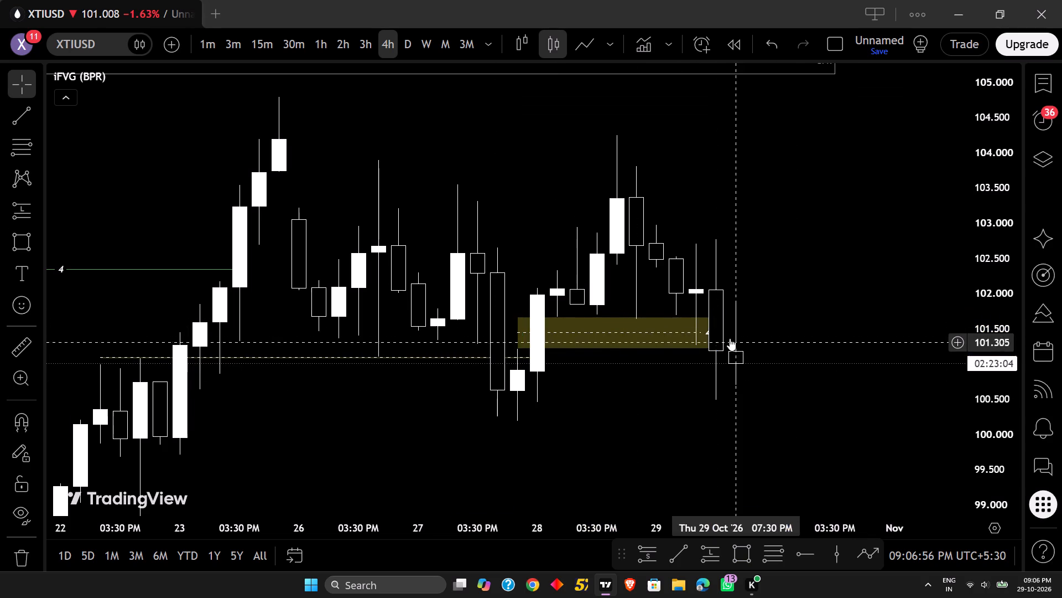
Extend the end of the new yellow rectangle to just past the latest four-hour candle.
left_click(716, 331)
left_click_drag(716, 331, 751, 336)
left_click(790, 342)
Step down through the three-hour and two-hour to the 15-minute timeframe and examine 29 October price around the yellow zone.
left_click(363, 39)
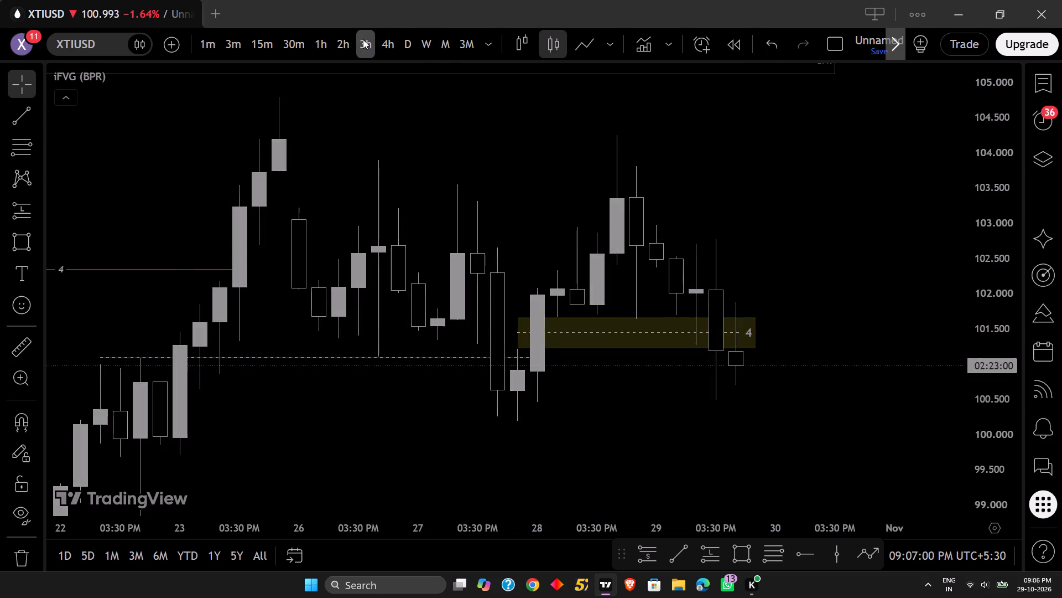
left_click(349, 42)
left_click(336, 43)
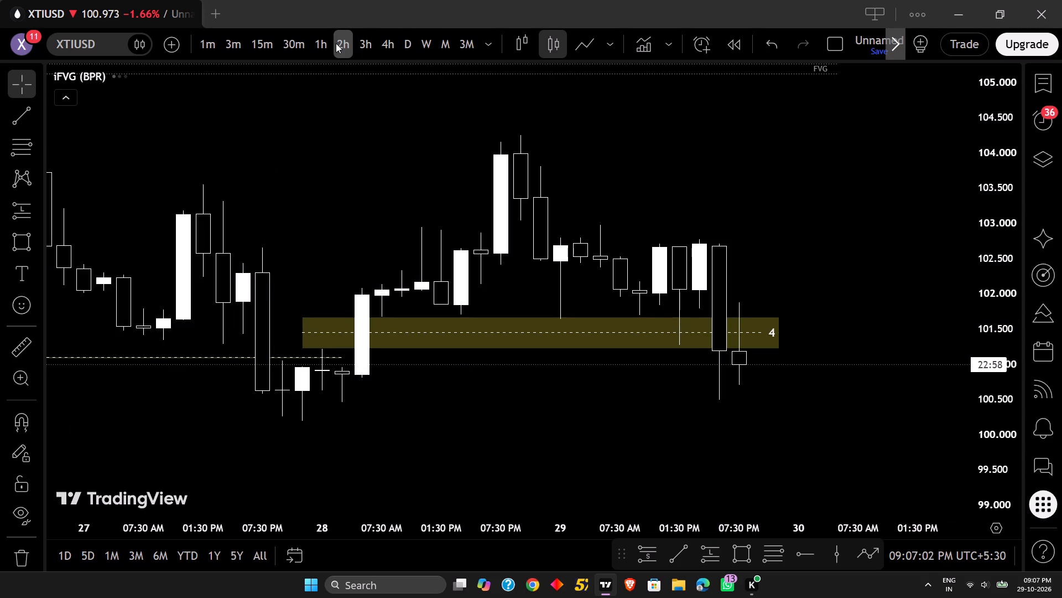
left_click(283, 51)
left_click(263, 51)
scroll(773, 339, "down", 7)
left_click(792, 416)
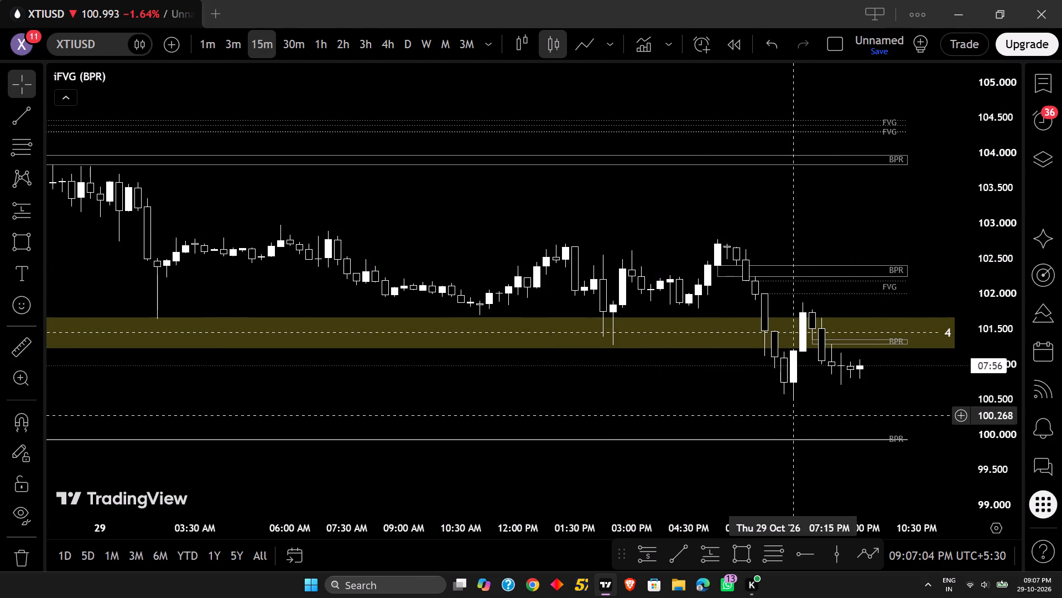
scroll(701, 395, "down", 4)
left_click(700, 393)
scroll(937, 450, "up", 10)
scroll(981, 444, "up", 6)
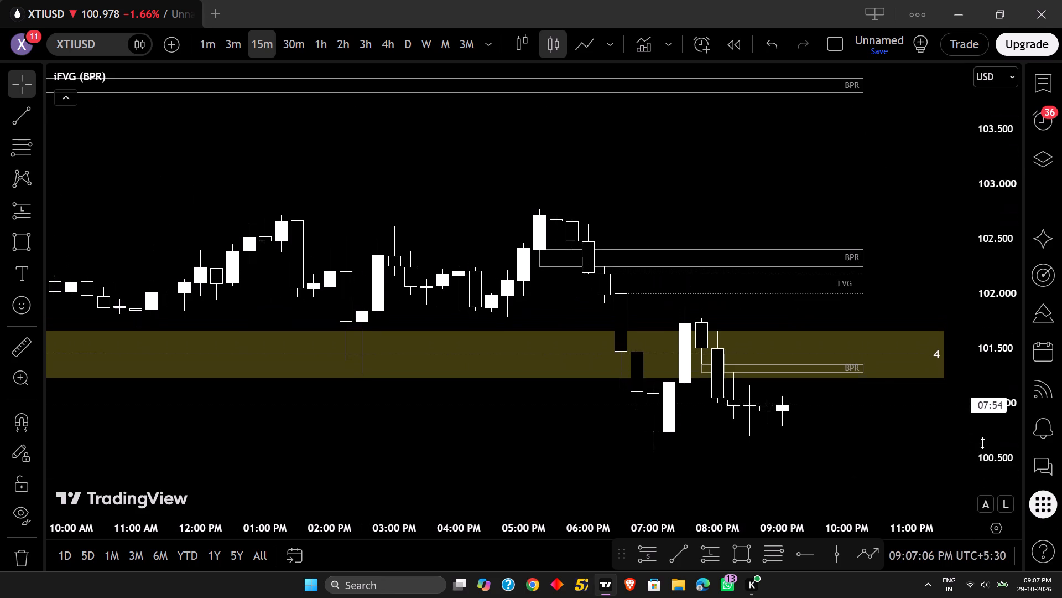
scroll(982, 443, "up", 4)
scroll(959, 437, "down", 2)
left_click_drag(762, 145, 733, 104)
left_click_drag(977, 424, 954, 386)
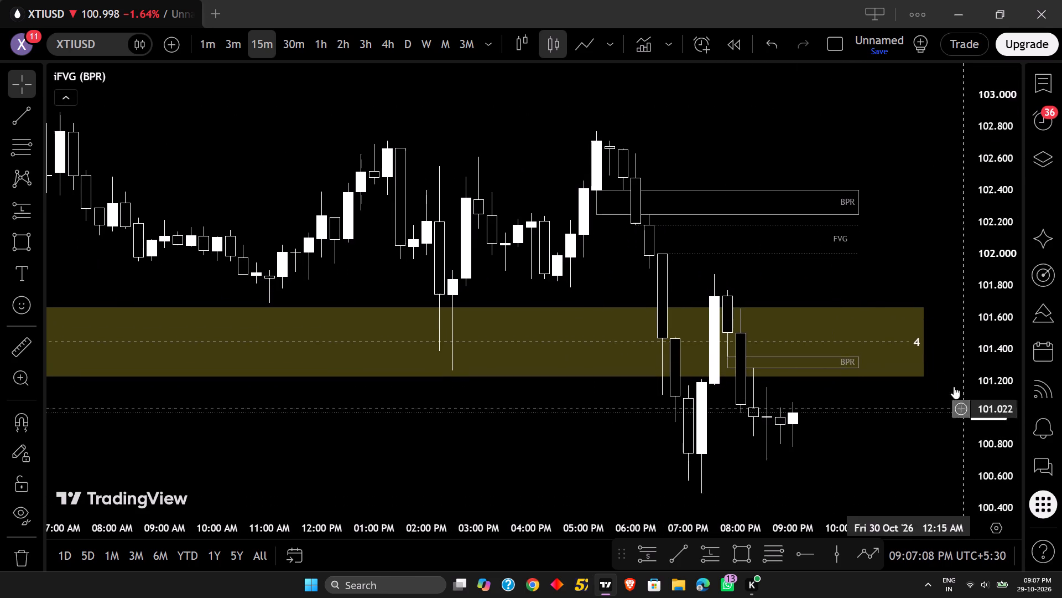
left_click_drag(954, 386, 948, 376)
left_click_drag(1013, 396, 1010, 451)
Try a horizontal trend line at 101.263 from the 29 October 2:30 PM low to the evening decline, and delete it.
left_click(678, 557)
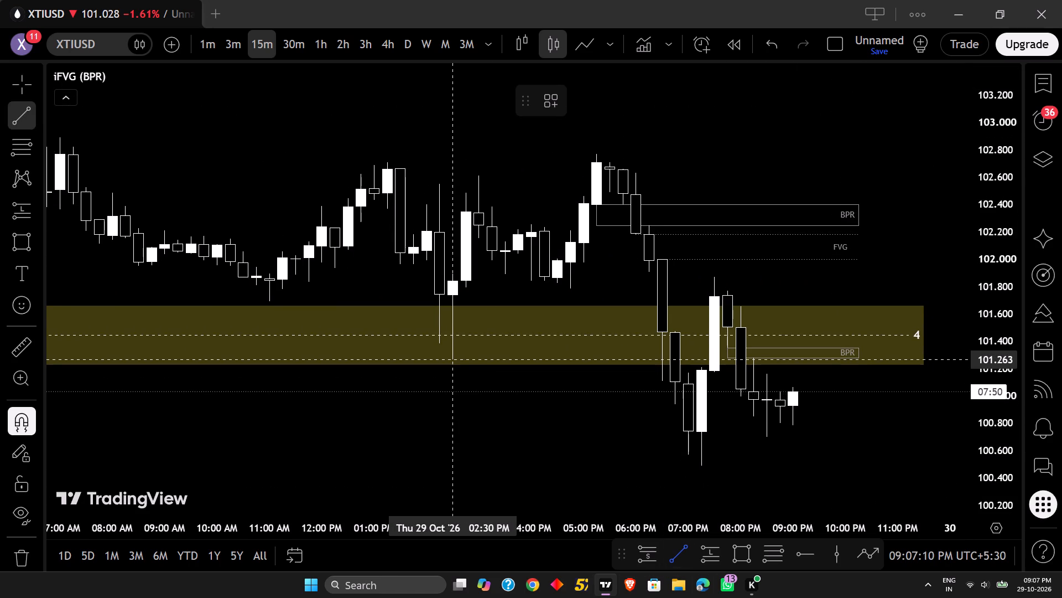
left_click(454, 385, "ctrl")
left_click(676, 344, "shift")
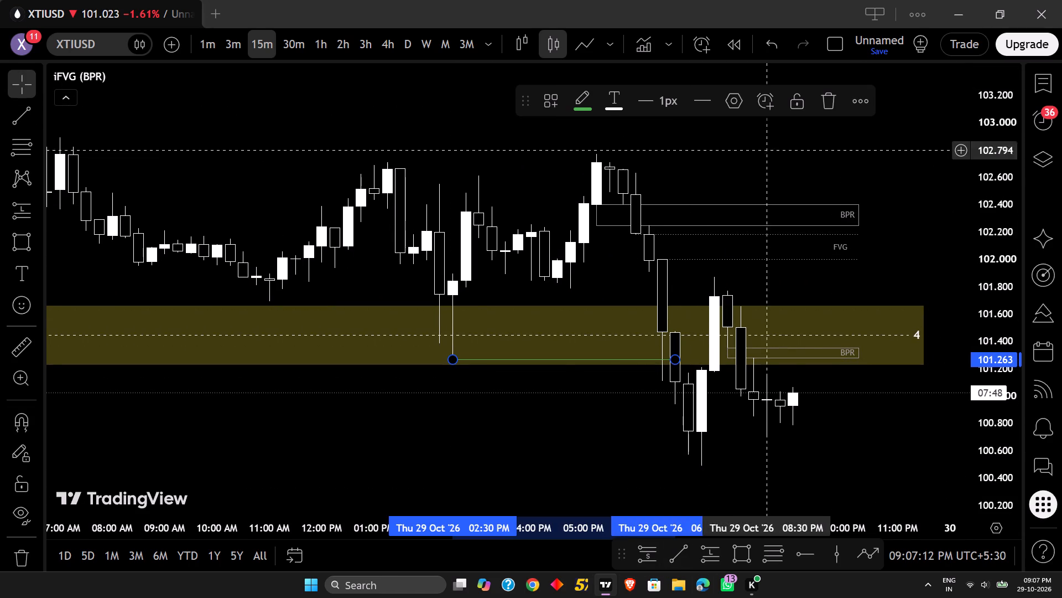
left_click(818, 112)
Examine the wider 15-minute chart from about 20 to 29 October, including the BPR and FVG levels around price.
scroll(481, 436, "down", 5)
right_click(478, 427)
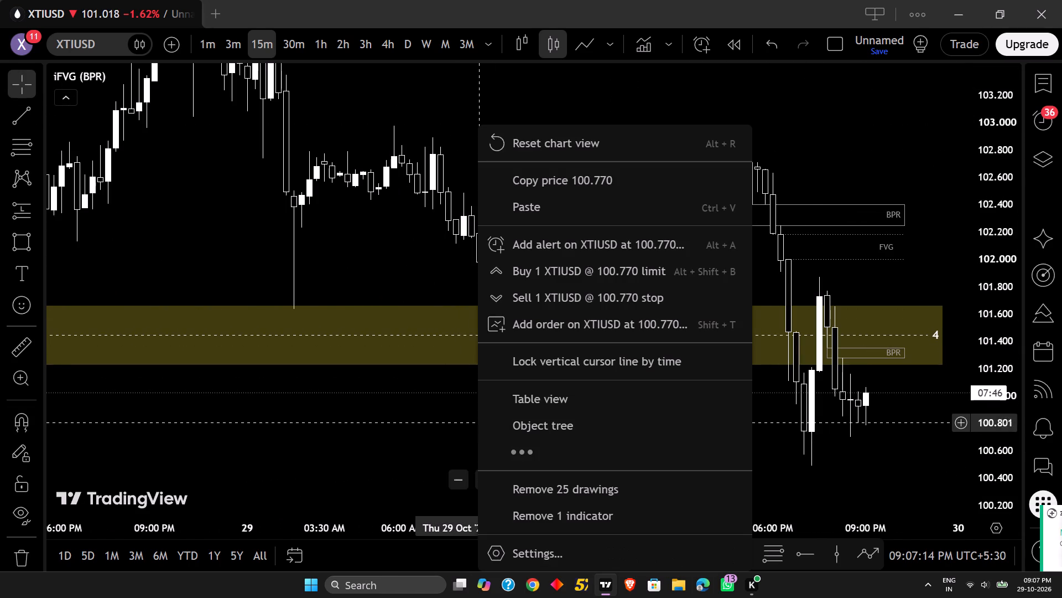
left_click(782, 430)
scroll(782, 429, "down", 5)
left_click_drag(997, 291, 993, 494)
scroll(808, 420, "down", 6)
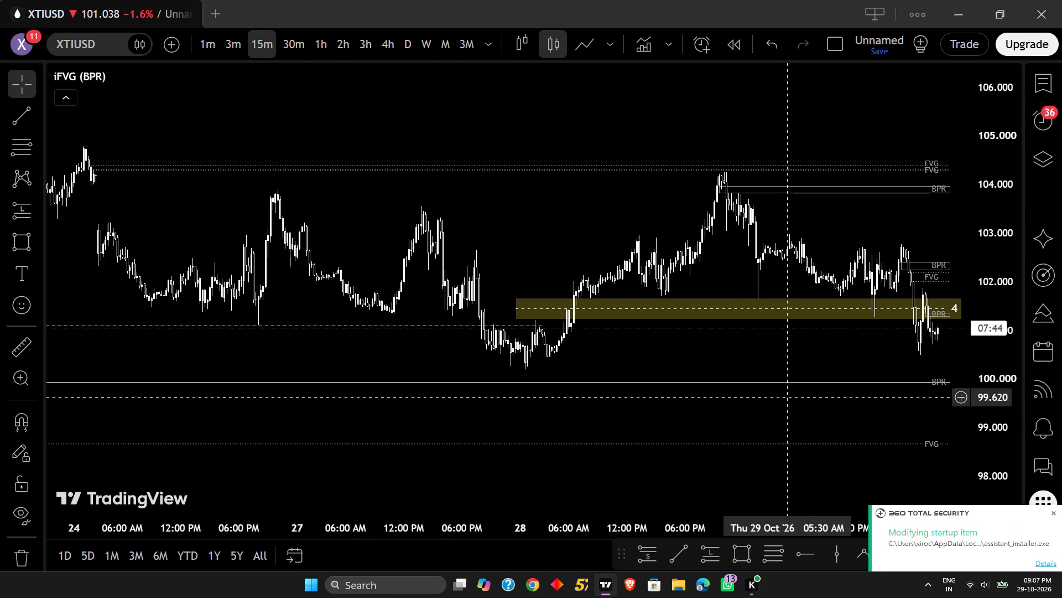
left_click(764, 355)
scroll(764, 355, "down", 11)
scroll(763, 354, "up", 4)
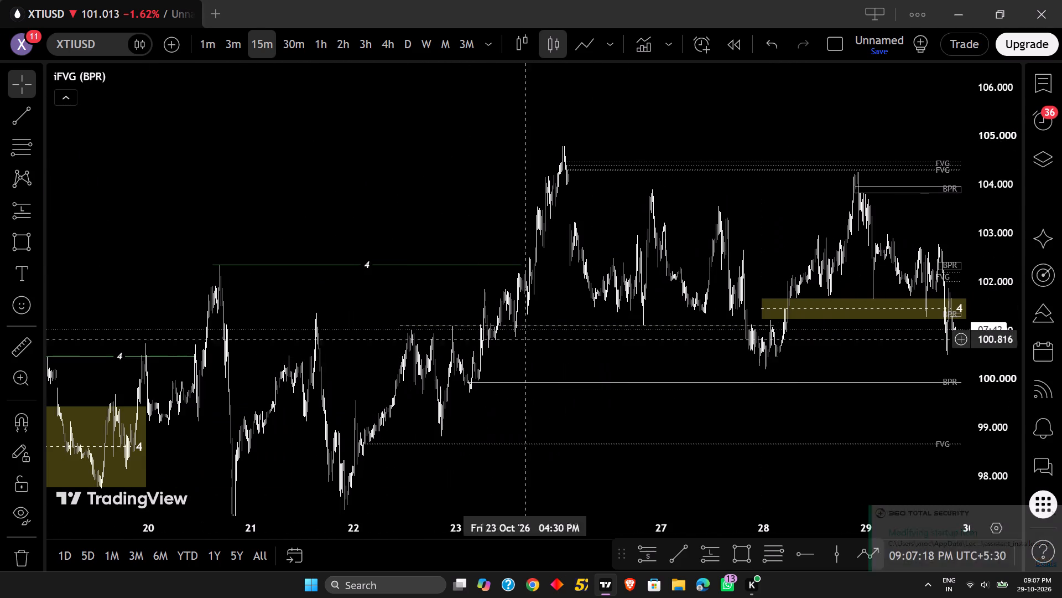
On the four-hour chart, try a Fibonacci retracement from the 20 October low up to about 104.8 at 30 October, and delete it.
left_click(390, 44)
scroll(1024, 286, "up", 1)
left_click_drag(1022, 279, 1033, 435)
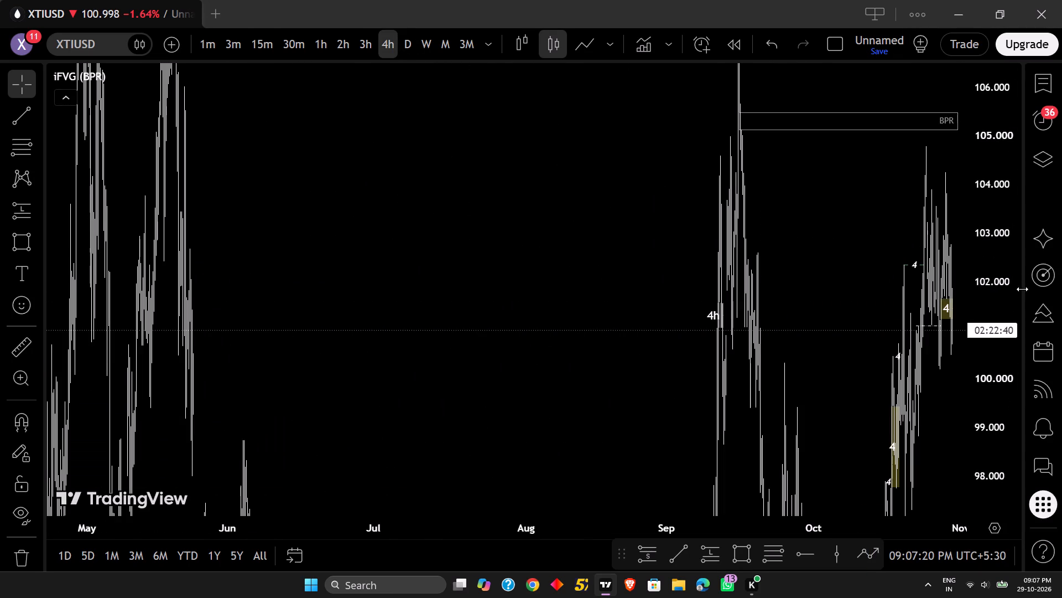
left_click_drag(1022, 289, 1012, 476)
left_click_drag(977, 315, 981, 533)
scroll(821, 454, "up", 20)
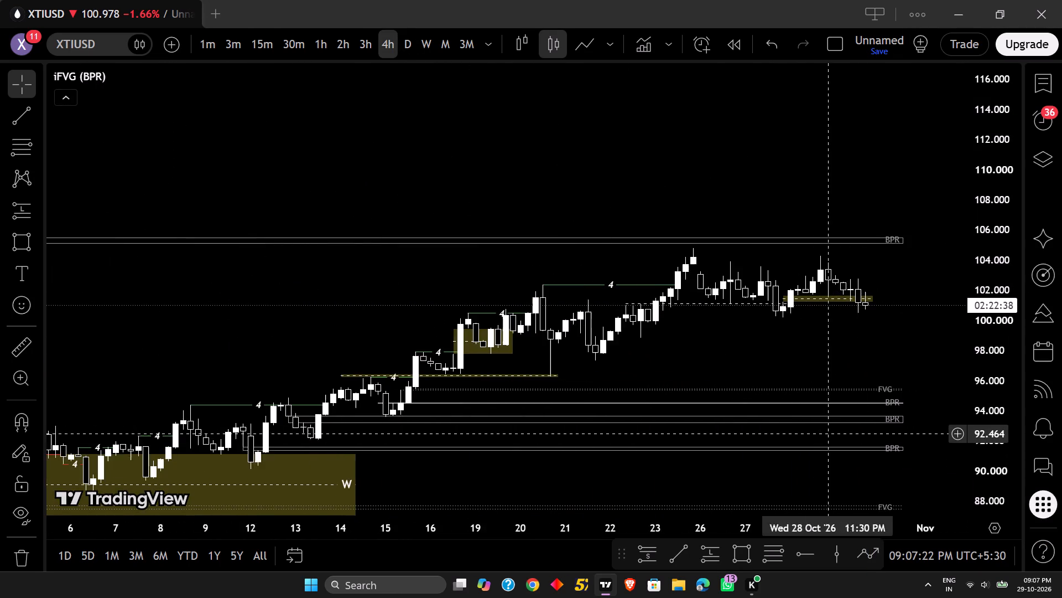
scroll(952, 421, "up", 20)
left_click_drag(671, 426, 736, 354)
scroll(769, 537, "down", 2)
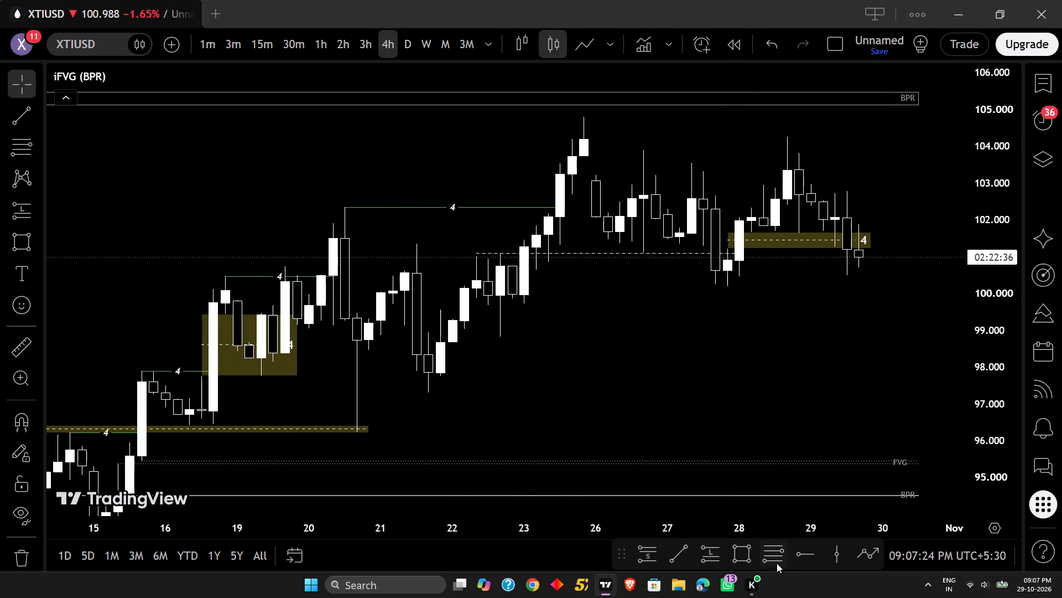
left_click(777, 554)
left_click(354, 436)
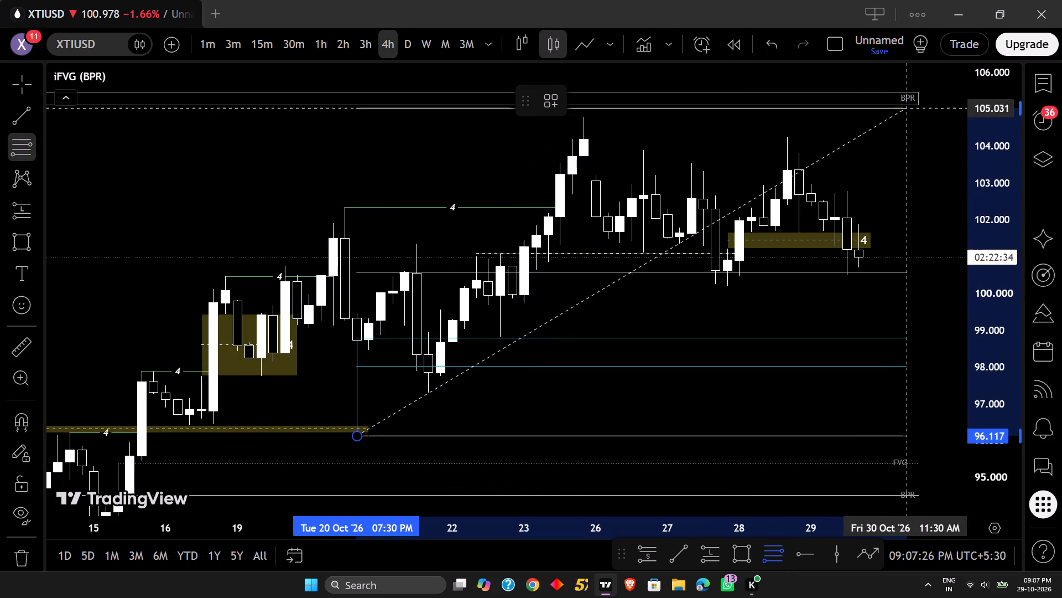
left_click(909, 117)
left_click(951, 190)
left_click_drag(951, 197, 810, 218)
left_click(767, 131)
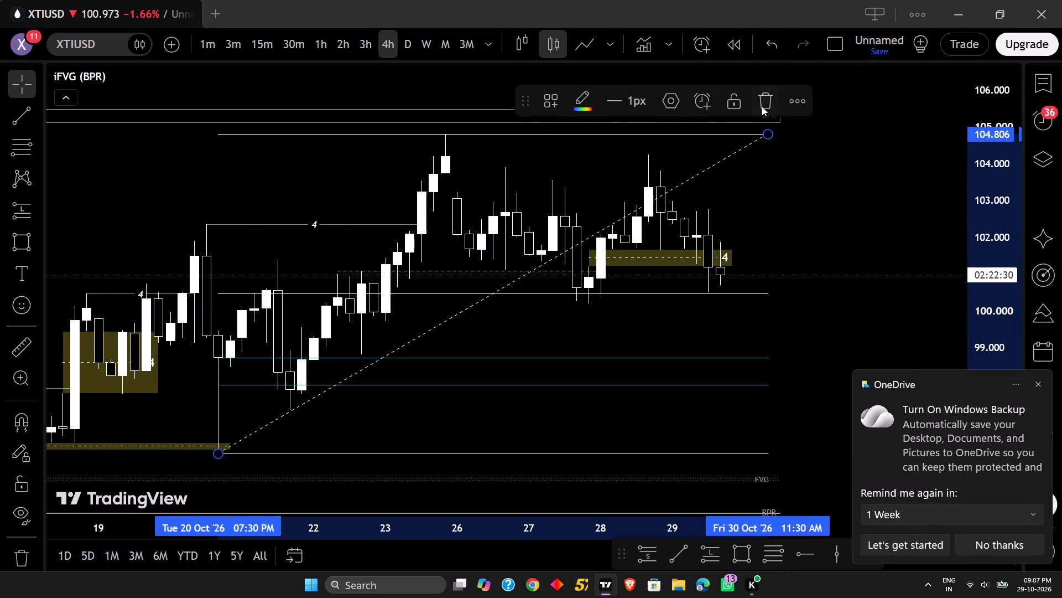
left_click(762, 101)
Examine four-hour price from about 16 to 29 October around the newest yellow zone, clearing the backup notification.
left_click_drag(800, 300, 886, 316)
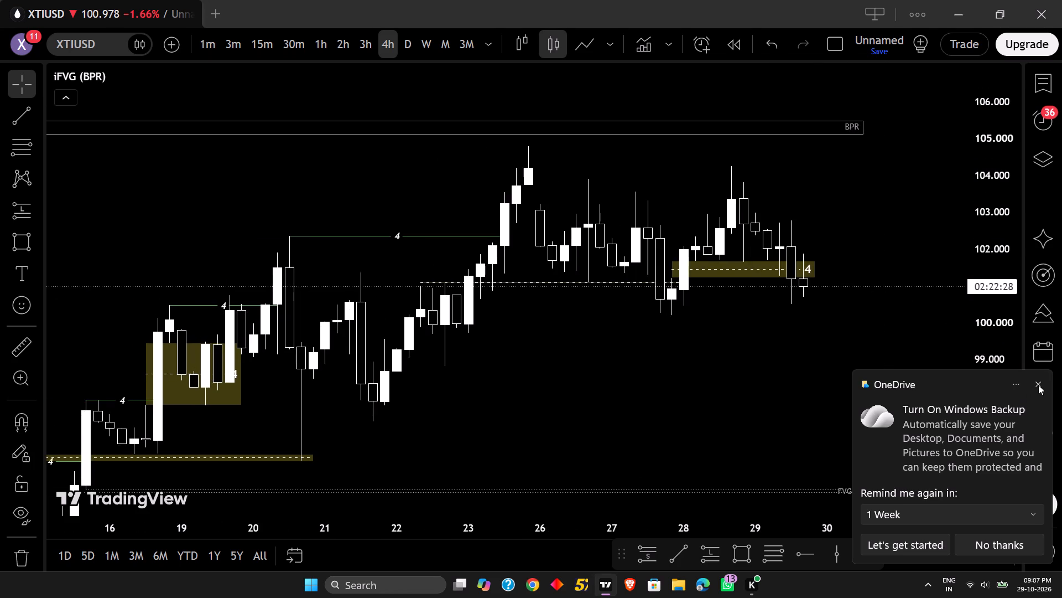
left_click(1038, 385)
scroll(945, 437, "up", 13)
scroll(991, 442, "down", 6)
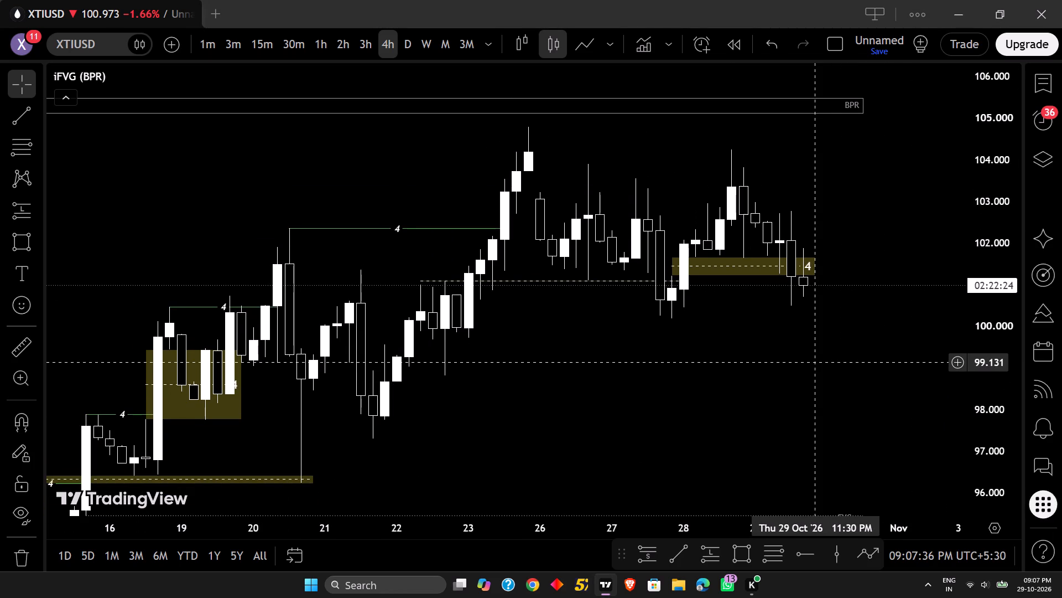
left_click_drag(821, 362, 813, 336)
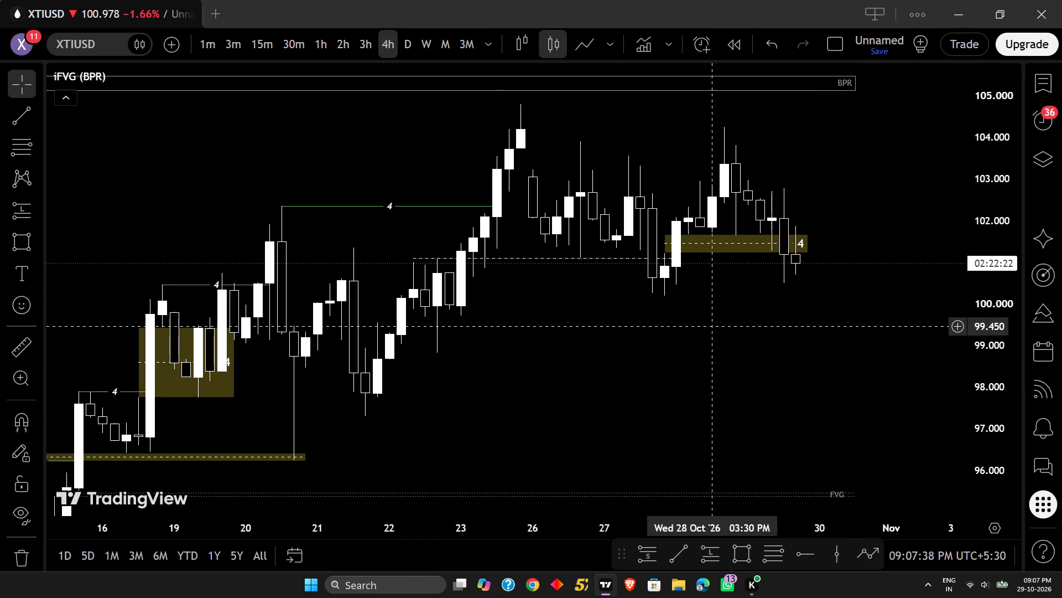
left_click_drag(740, 347, 740, 356)
scroll(1003, 342, "up", 2)
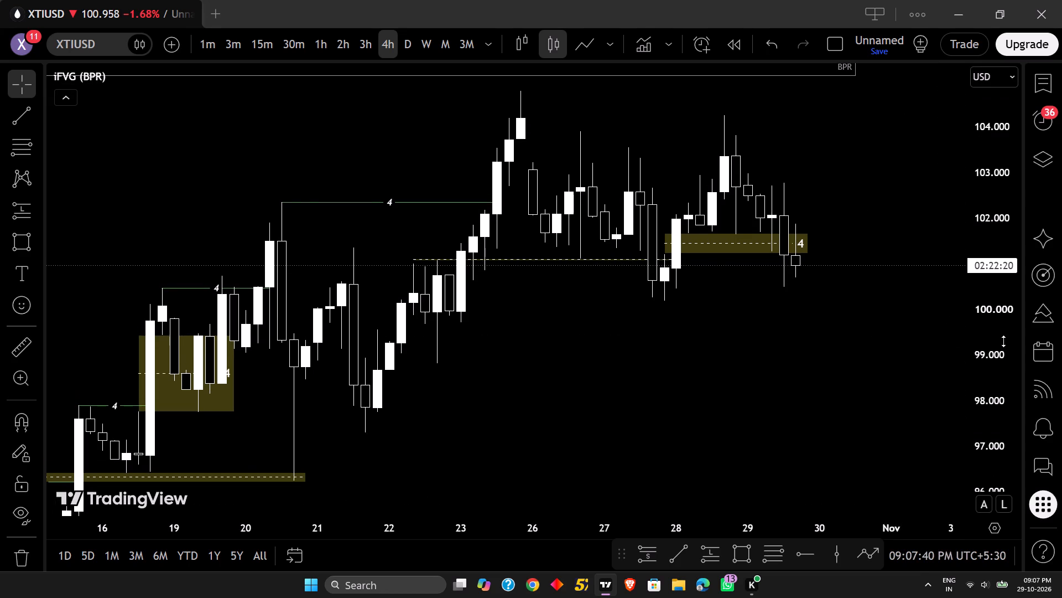
scroll(981, 395, "up", 7)
scroll(835, 370, "up", 3)
left_click_drag(778, 363, 768, 390)
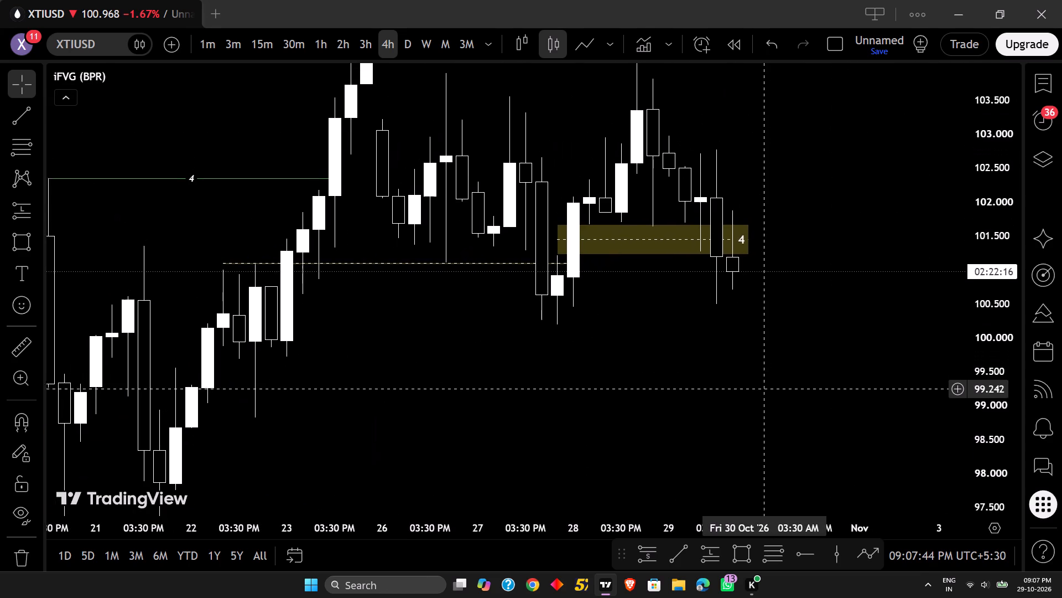
left_click_drag(768, 390, 761, 361)
scroll(761, 361, "down", 5)
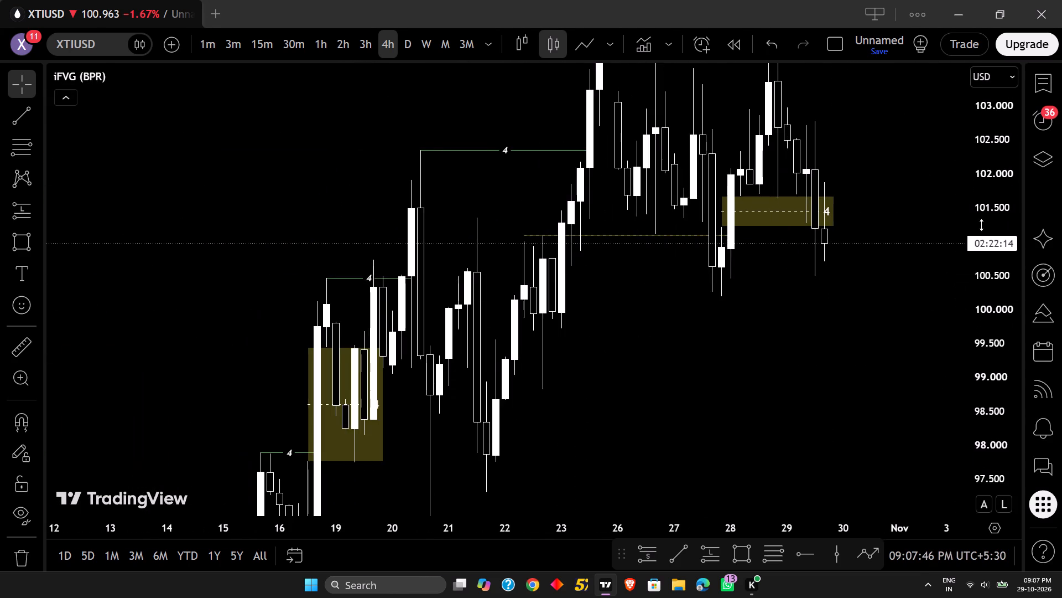
Examine the wider four-hour chart back to August, including the W and D yellow zones and the BPR and FVG levels.
left_click_drag(993, 334, 991, 528)
scroll(717, 394, "down", 10)
left_click_drag(606, 329, 657, 120)
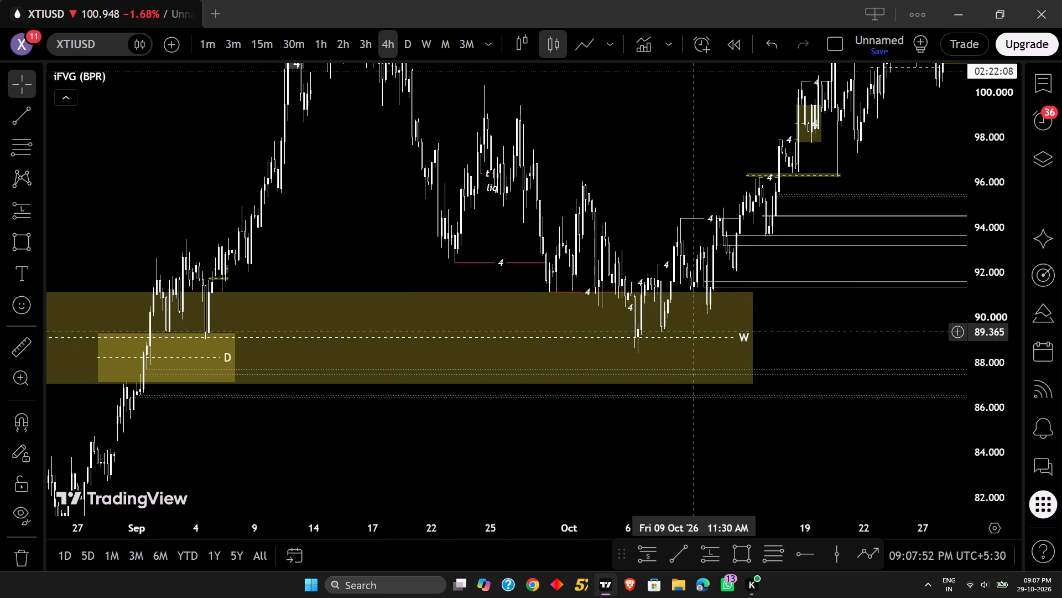
left_click_drag(928, 197, 834, 313)
scroll(834, 305, "down", 5)
left_click_drag(1004, 269, 1019, 339)
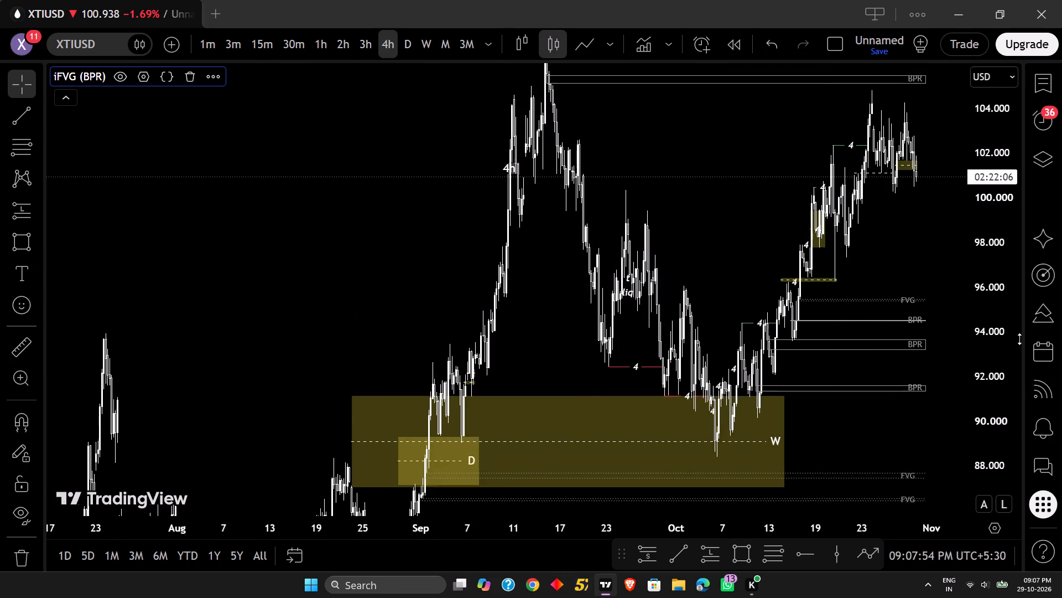
left_click_drag(1019, 339, 1006, 364)
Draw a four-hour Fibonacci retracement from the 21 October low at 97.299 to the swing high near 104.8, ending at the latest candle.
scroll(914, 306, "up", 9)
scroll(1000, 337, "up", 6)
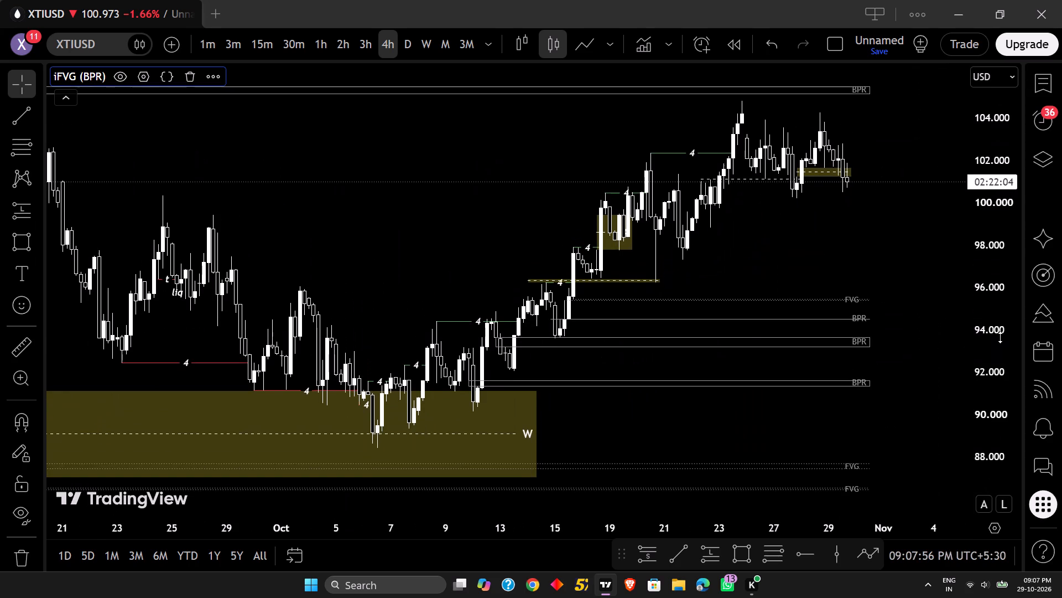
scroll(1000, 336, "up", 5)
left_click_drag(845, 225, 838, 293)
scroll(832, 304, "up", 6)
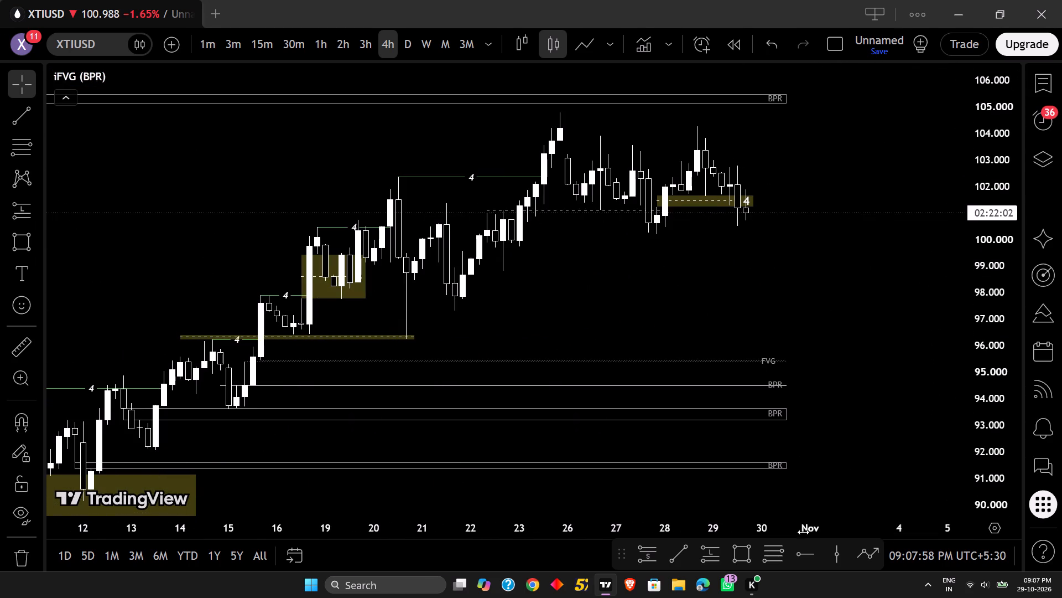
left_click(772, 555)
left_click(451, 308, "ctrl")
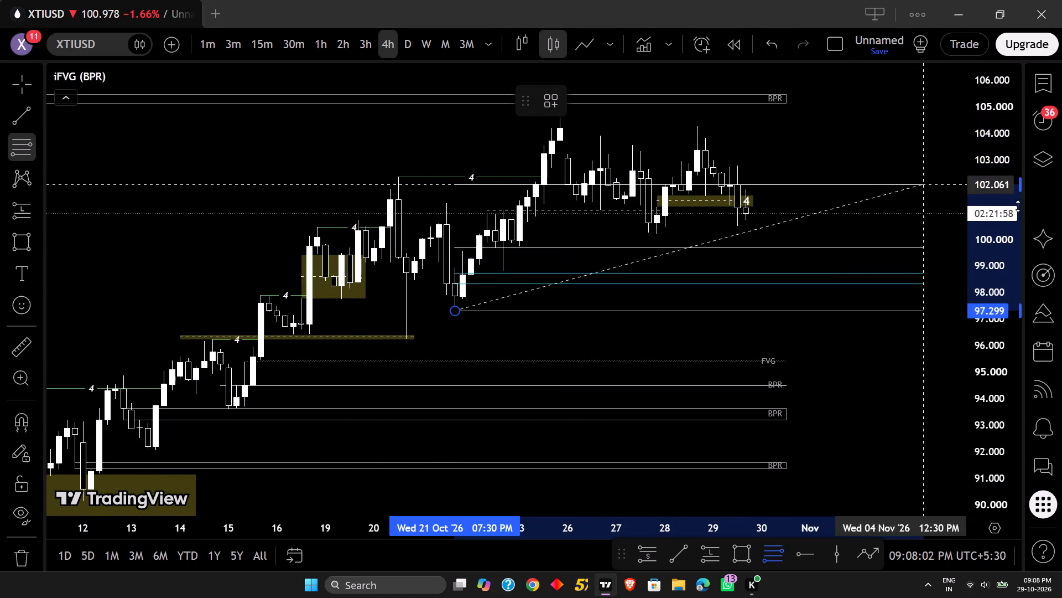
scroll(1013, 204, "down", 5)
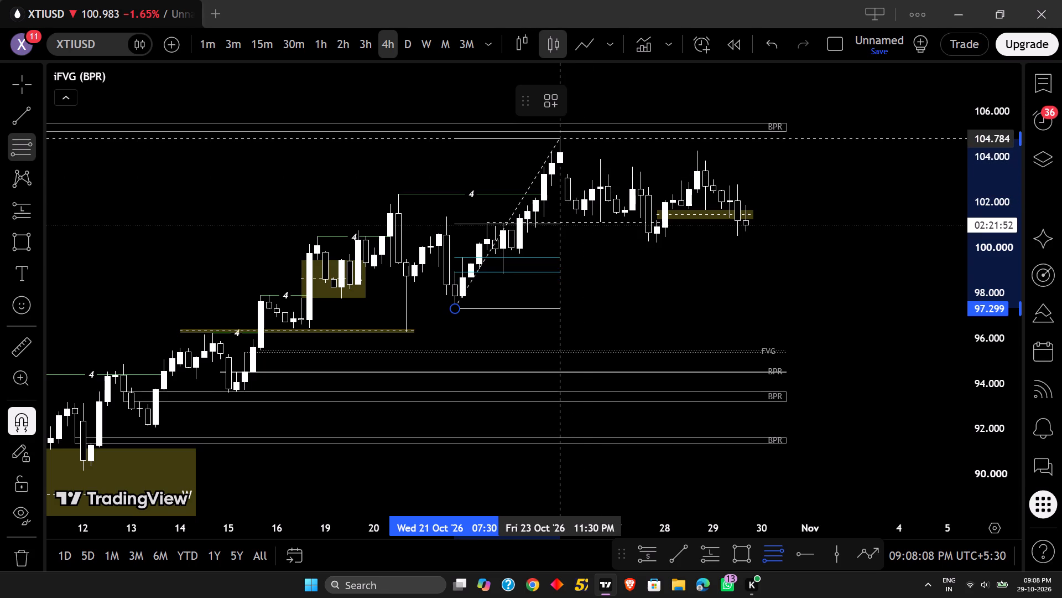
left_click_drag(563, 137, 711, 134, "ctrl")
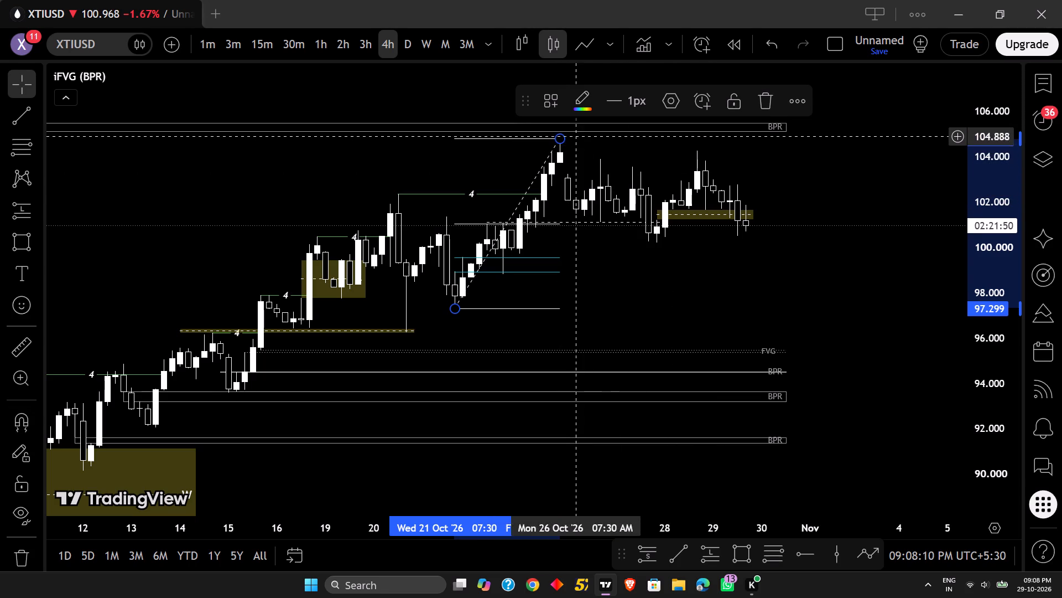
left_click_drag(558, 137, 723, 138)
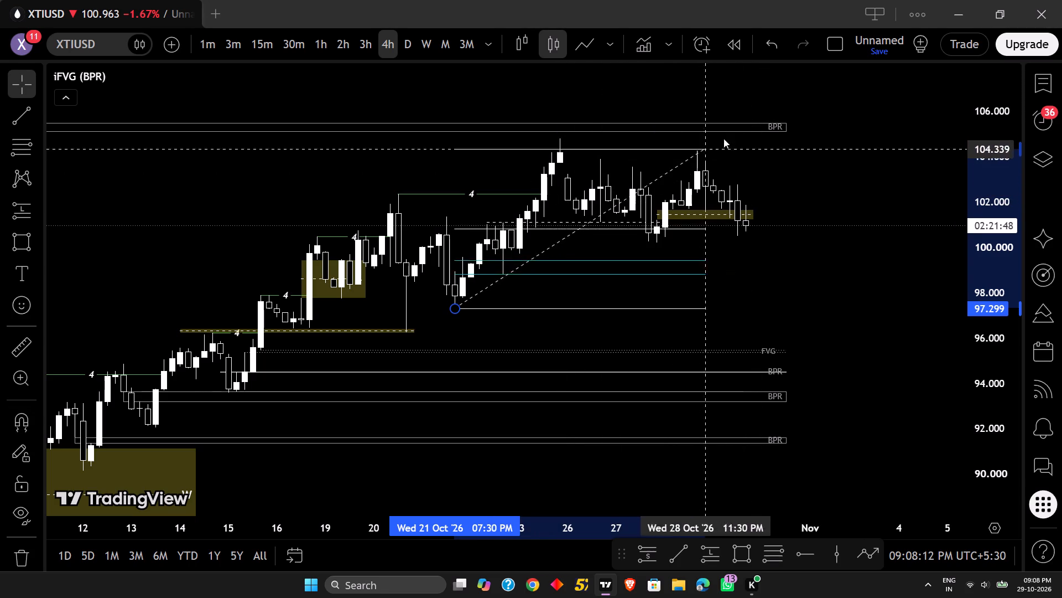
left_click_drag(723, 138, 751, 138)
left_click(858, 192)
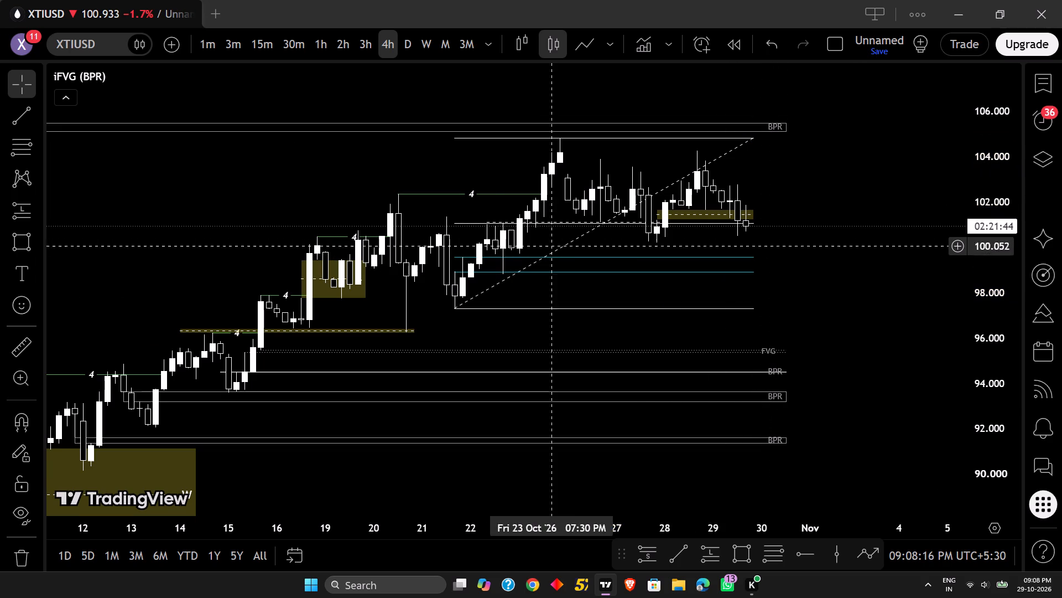
Compare price against the retracement levels on the daily, three-hour, two-hour and four-hour timeframes.
left_click(399, 40)
left_click(409, 42)
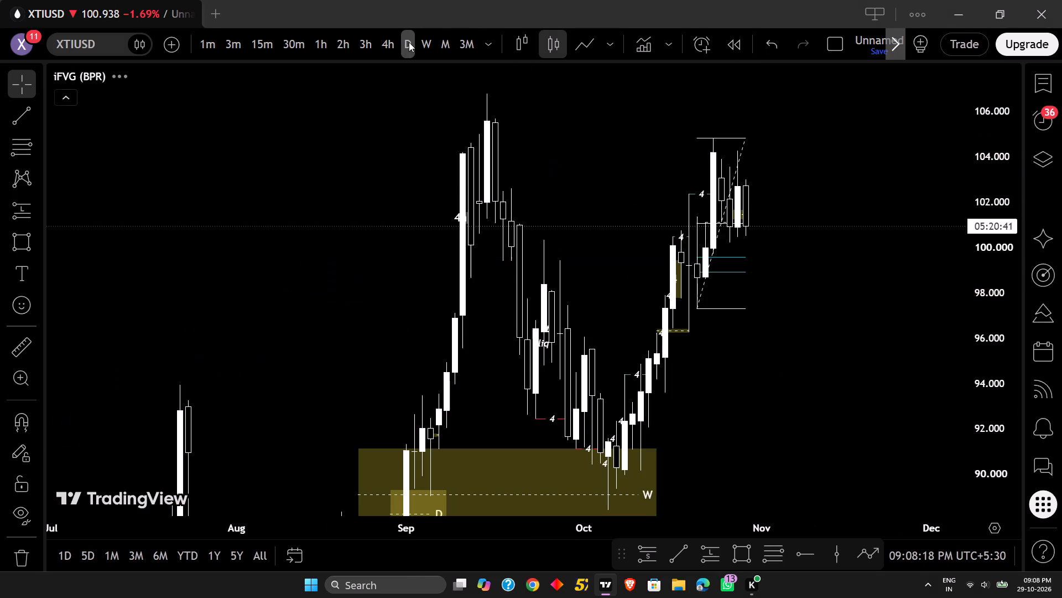
left_click(400, 47)
left_click(389, 47)
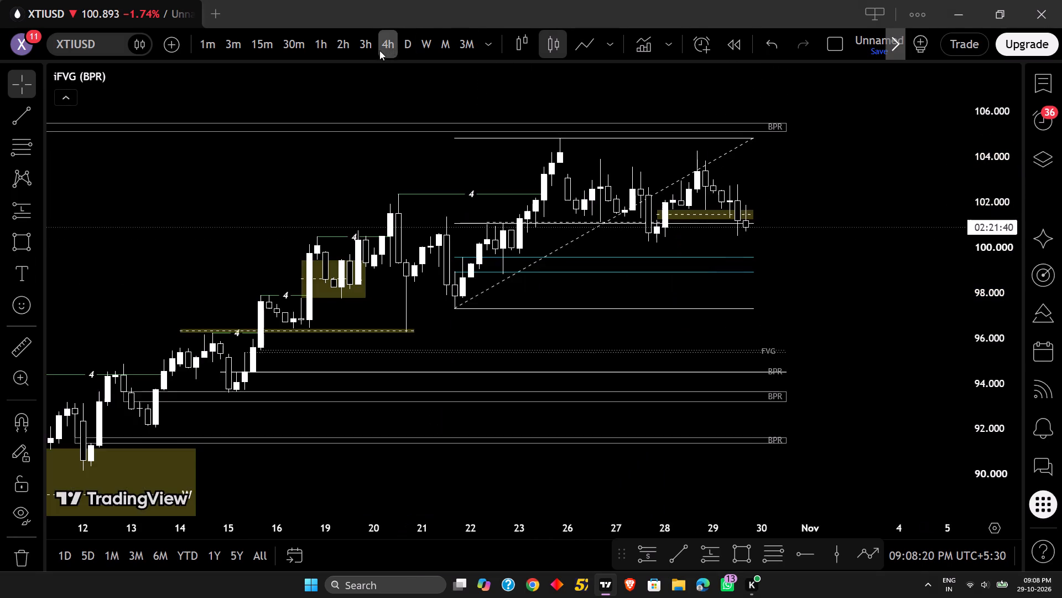
left_click(366, 50)
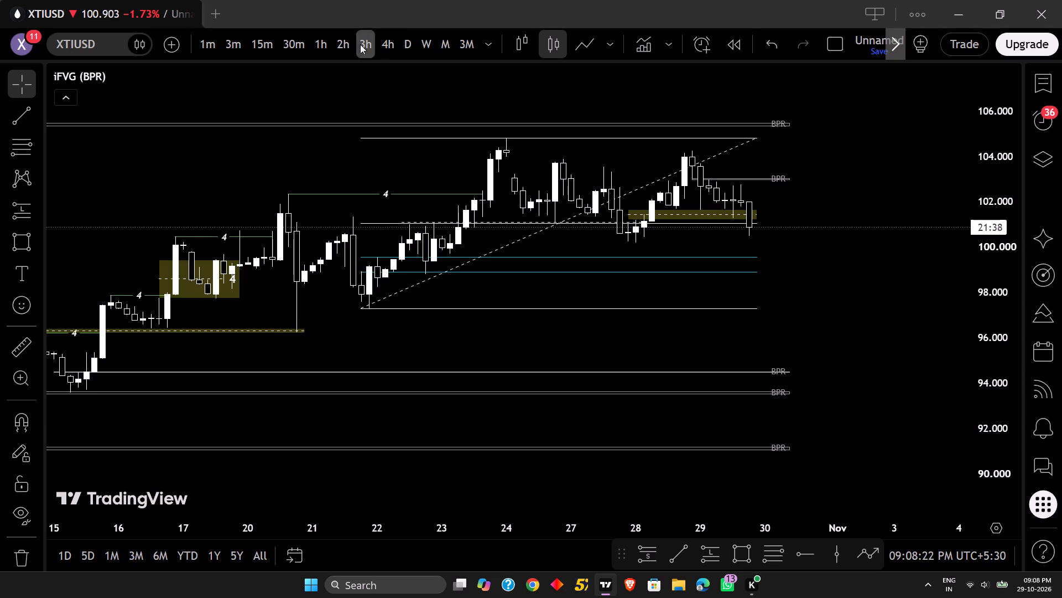
left_click(338, 44)
left_click(387, 50)
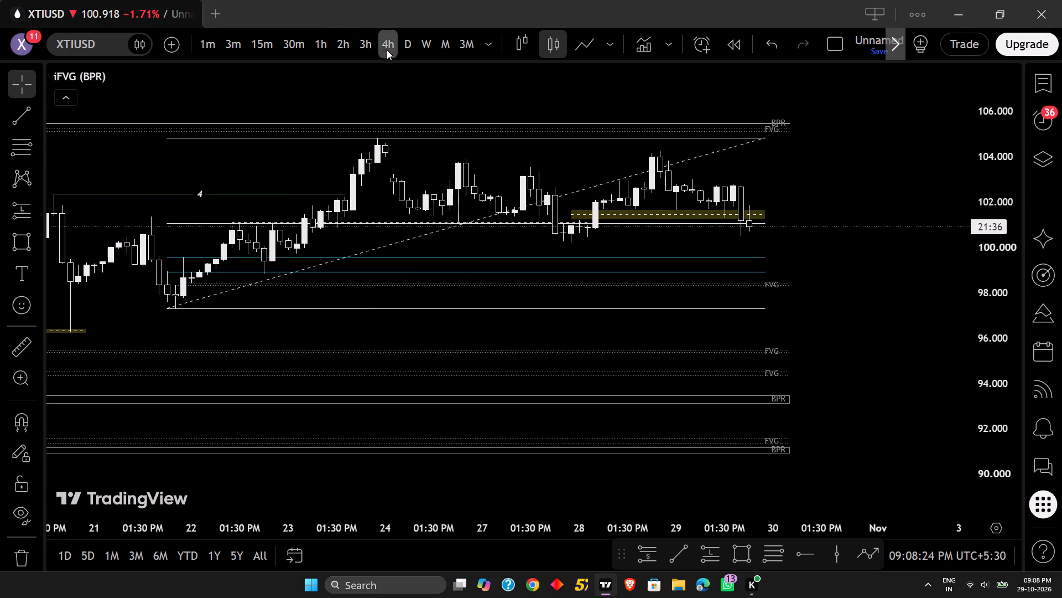
left_click_drag(893, 234, 893, 293)
scroll(1061, 329, "up", 12)
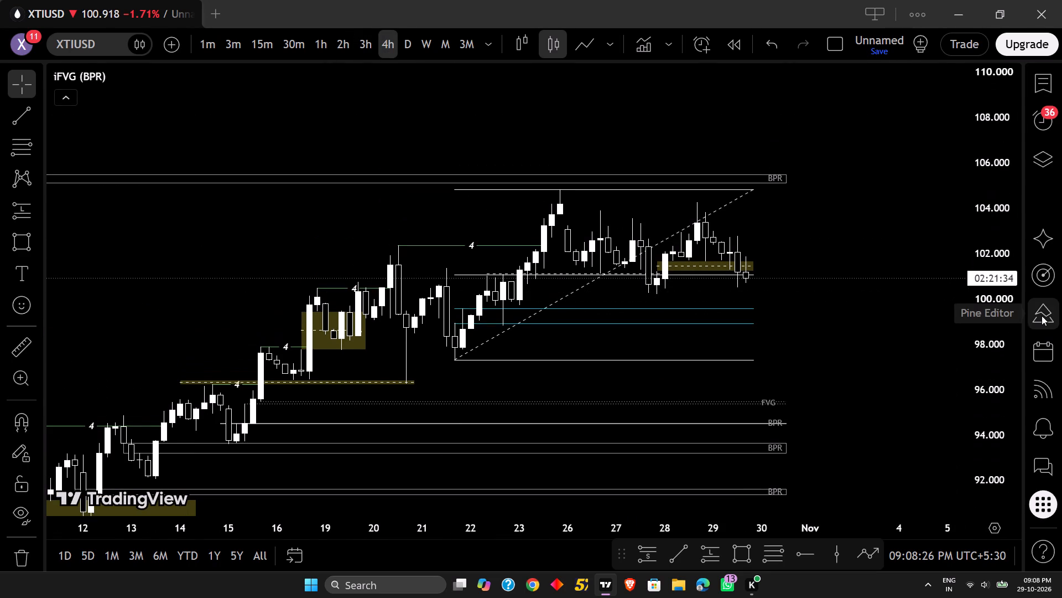
scroll(1042, 316, "up", 17)
left_click_drag(914, 345, 907, 252)
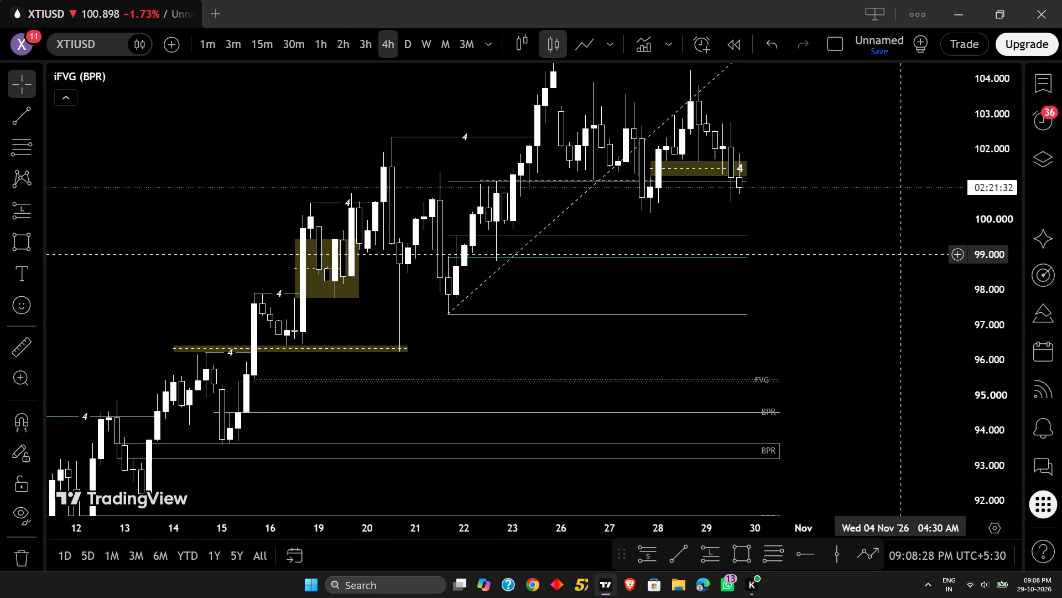
left_click_drag(885, 264, 861, 252)
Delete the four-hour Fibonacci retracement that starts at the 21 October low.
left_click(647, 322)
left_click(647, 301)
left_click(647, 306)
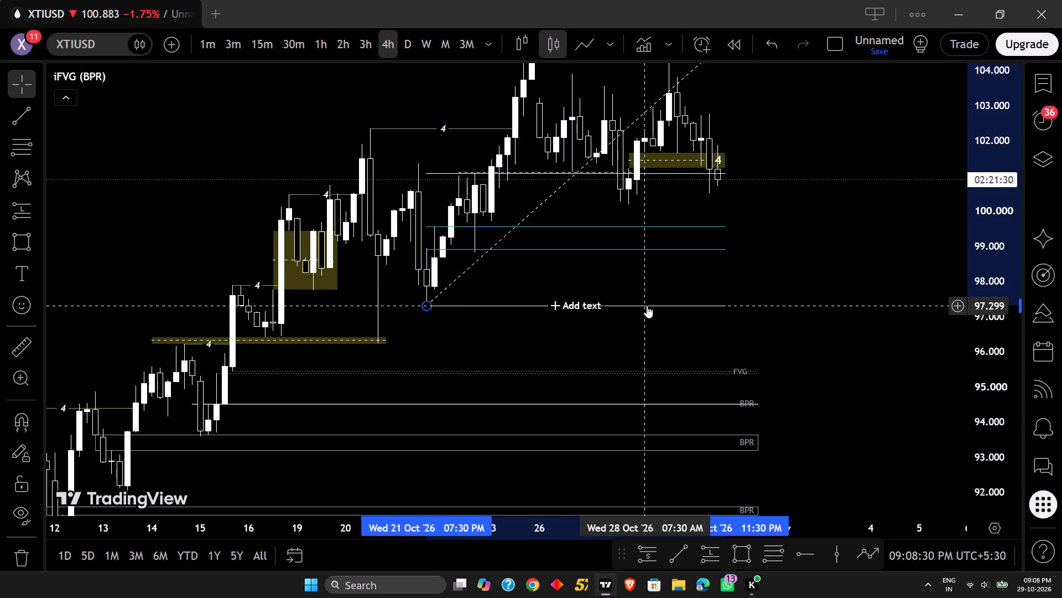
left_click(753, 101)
On the two-hour chart, draw a Fibonacci retracement from the 21 October low at 97.288 to 104.788, extending to 2 November.
left_click_drag(978, 300, 983, 290)
left_click_drag(801, 293, 847, 284)
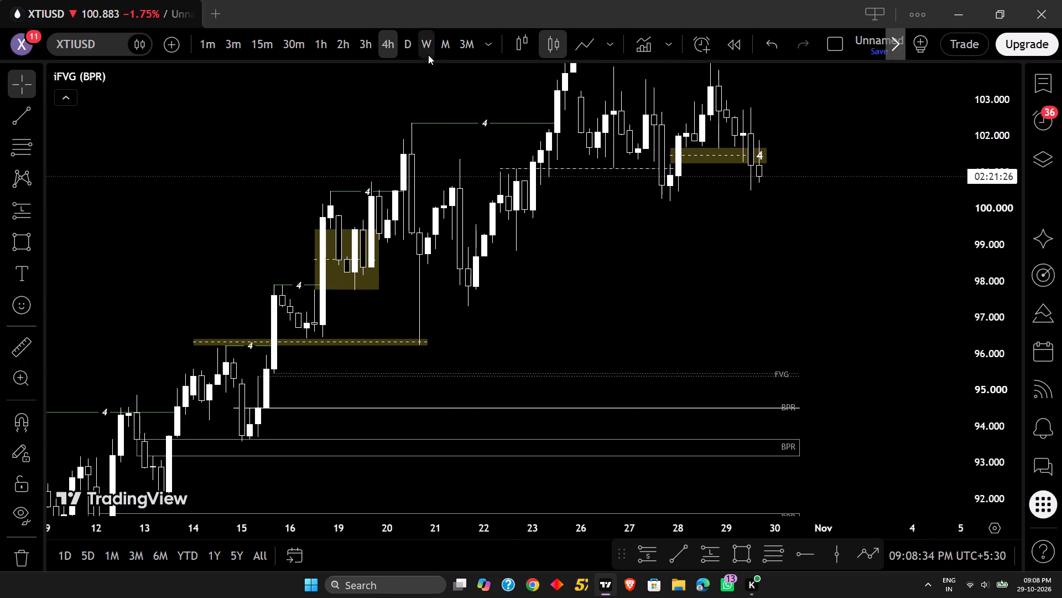
left_click(371, 44)
scroll(648, 284, "down", 1)
left_click_drag(841, 231, 707, 323)
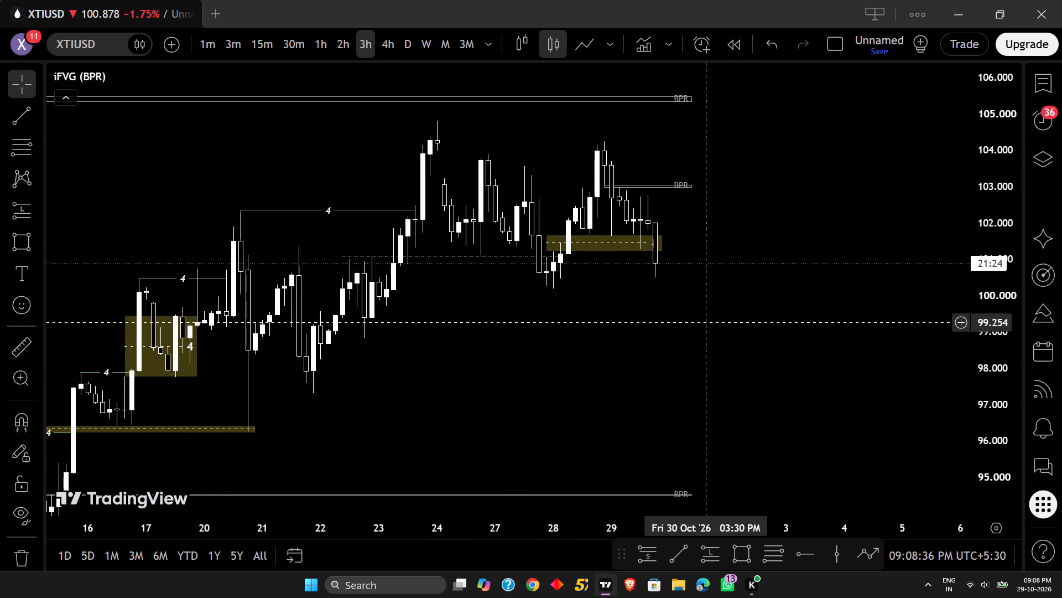
left_click(343, 38)
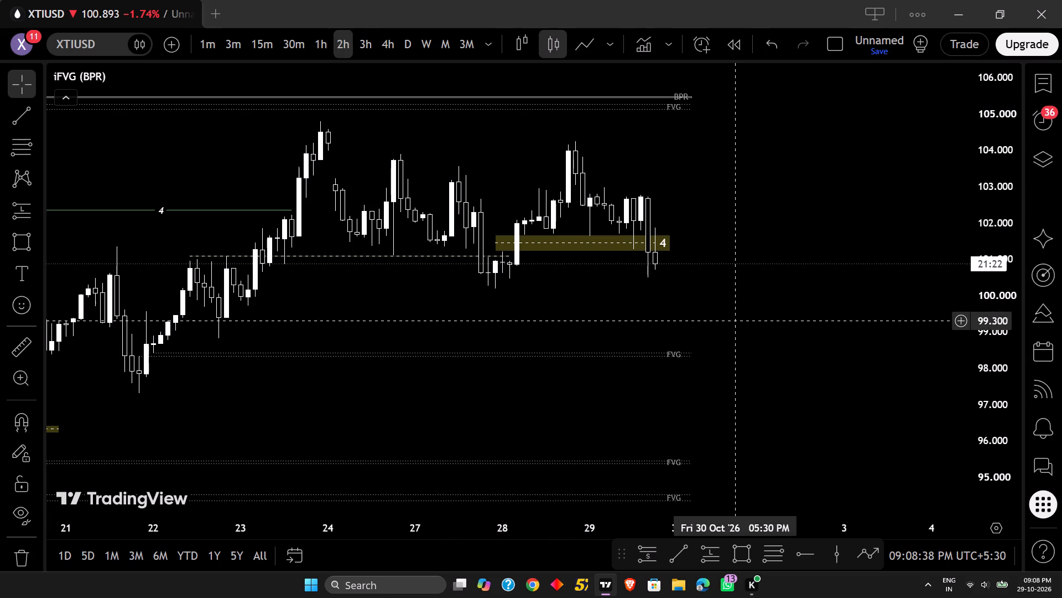
left_click_drag(814, 350, 872, 331)
scroll(803, 491, "down", 3)
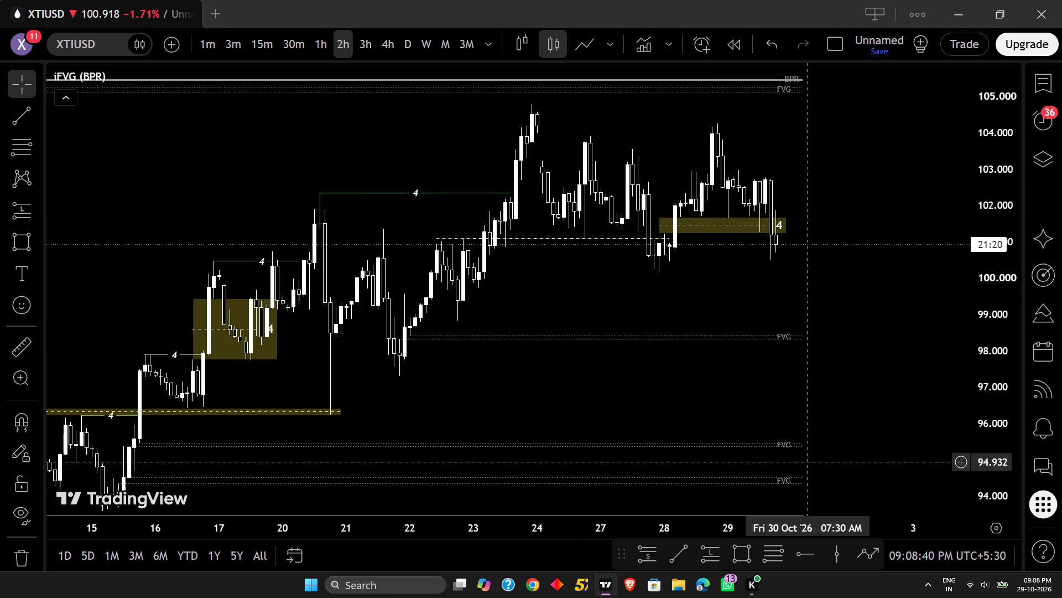
left_click(788, 553)
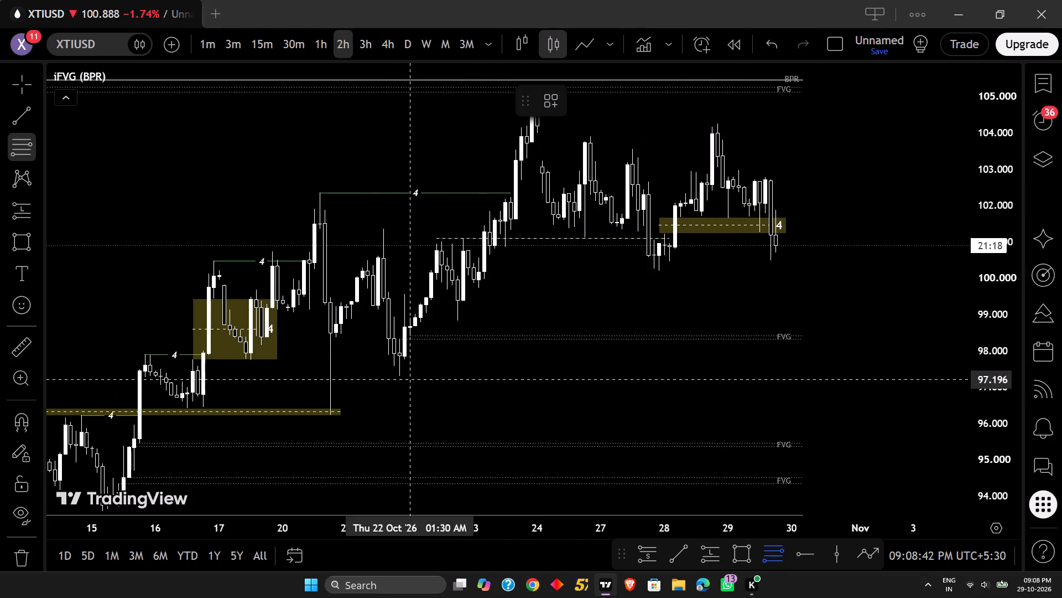
left_click(392, 377)
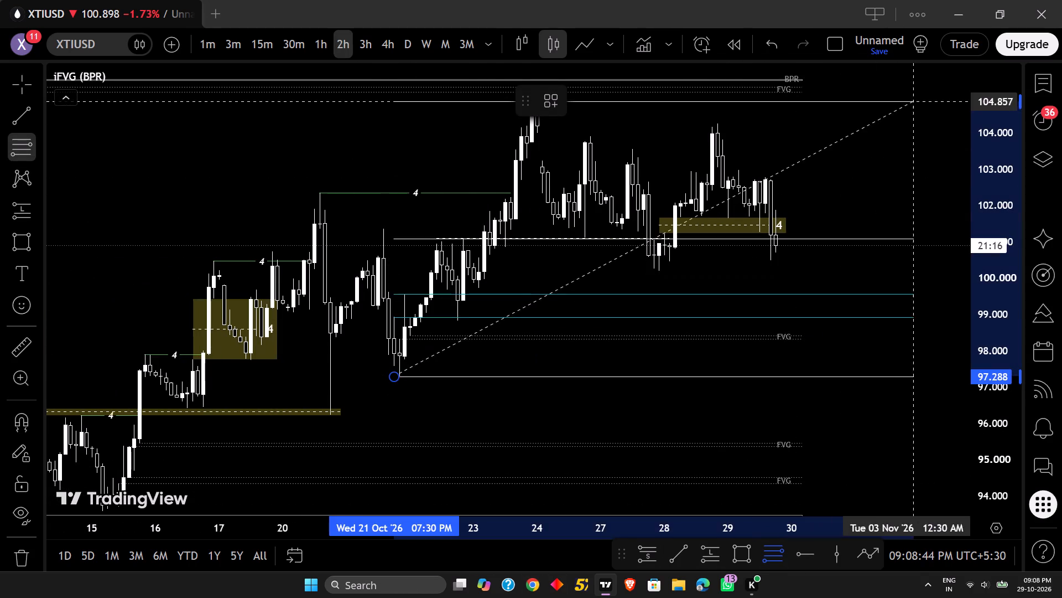
left_click_drag(526, 101, 398, 112)
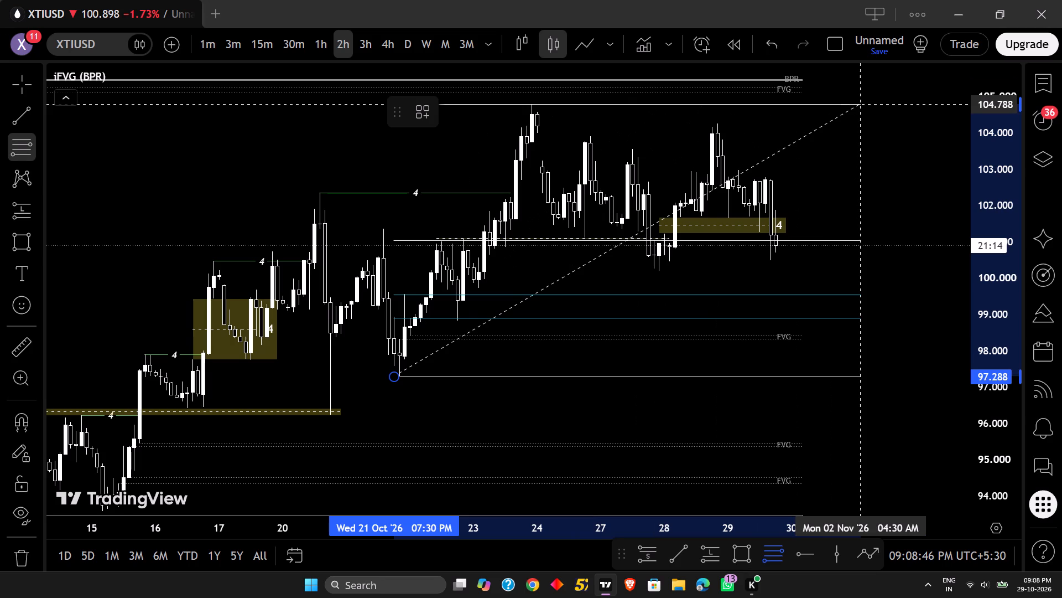
left_click(861, 104)
left_click(894, 199)
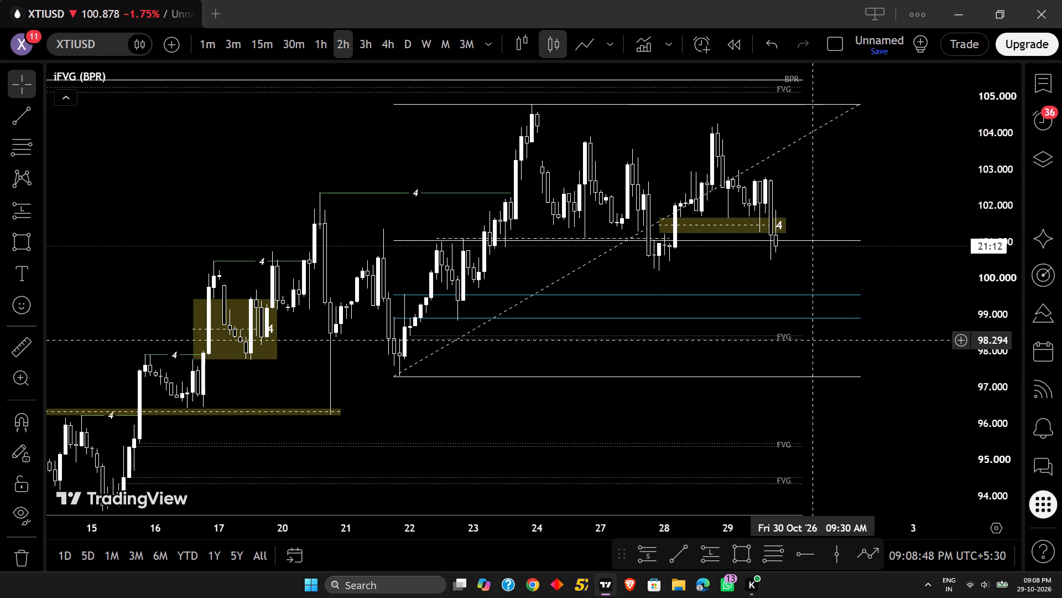
On the one-hour chart, delete the Fibonacci retracement that starts at the 21 October low.
left_click(772, 317)
left_click(644, 91)
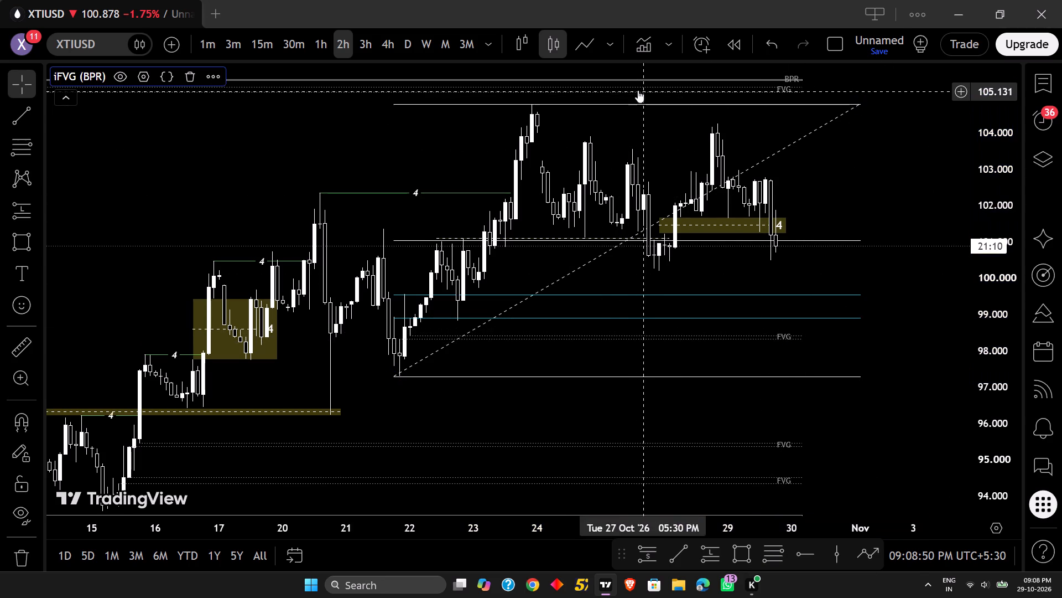
left_click(320, 45)
scroll(659, 386, "down", 4)
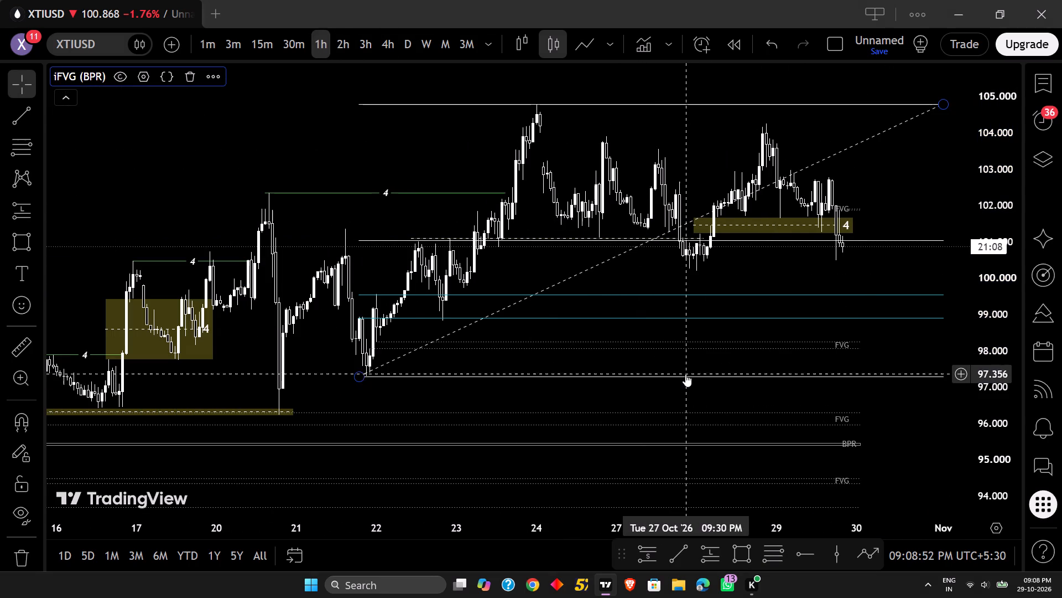
left_click(685, 375)
left_click(634, 121)
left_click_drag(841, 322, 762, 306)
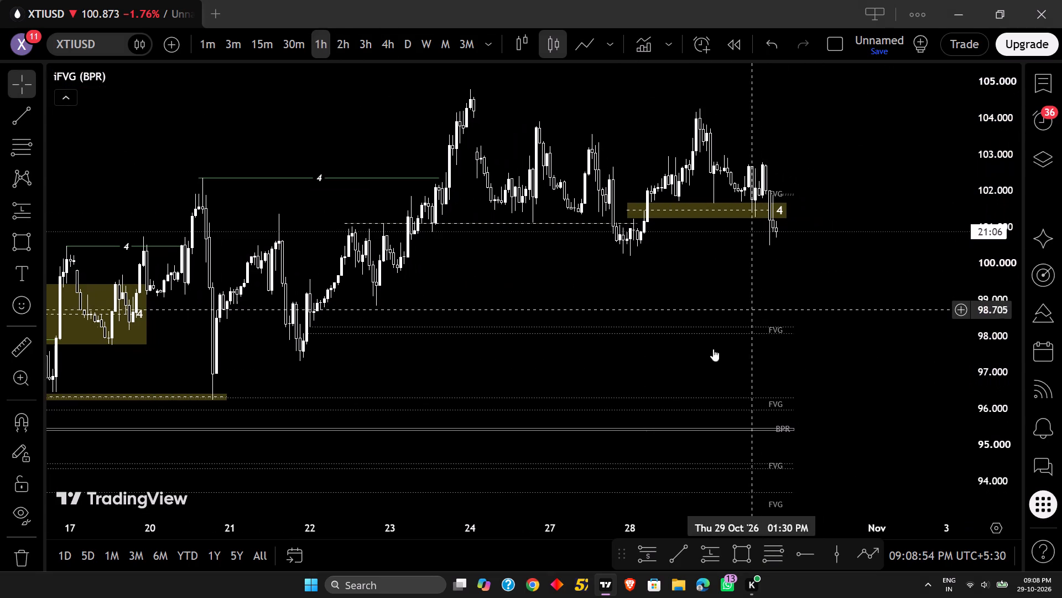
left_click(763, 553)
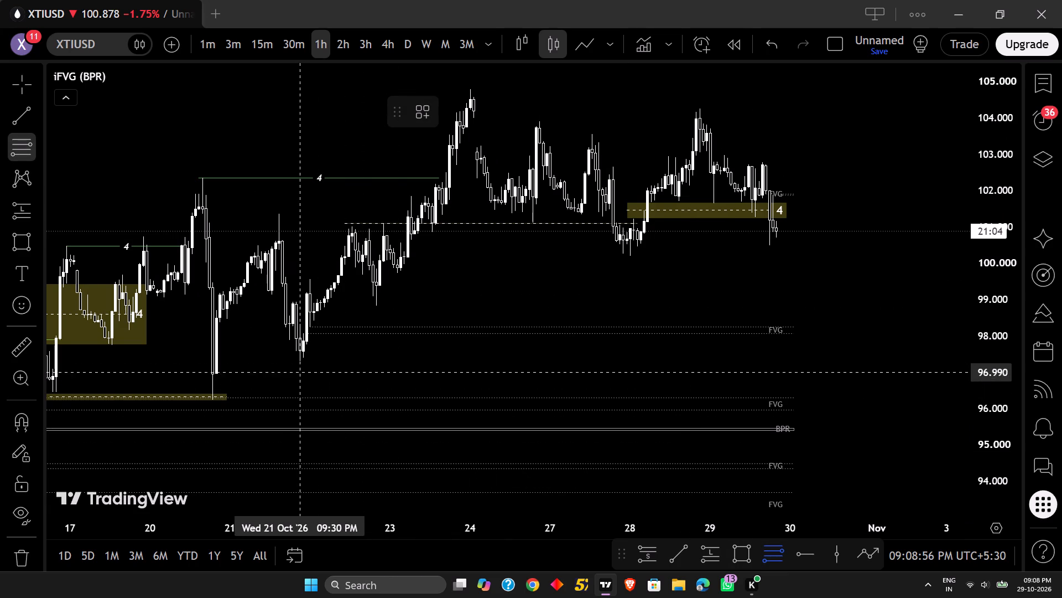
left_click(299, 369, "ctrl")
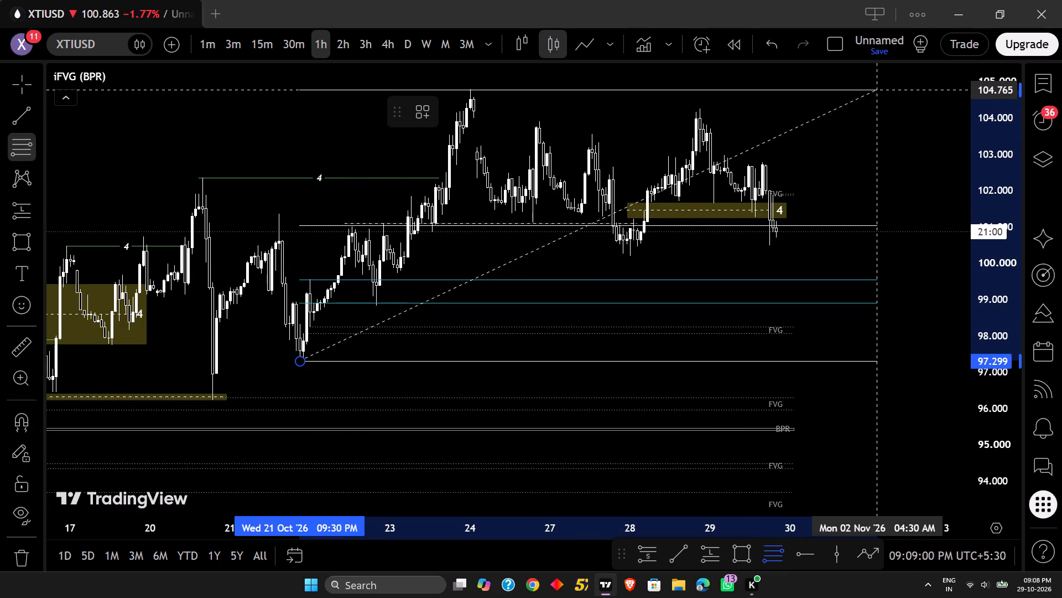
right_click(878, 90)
Examine XTIUSD's October swings, marked zones and fair value gaps on the one-hour and four-hour charts.
left_click_drag(910, 269, 909, 341)
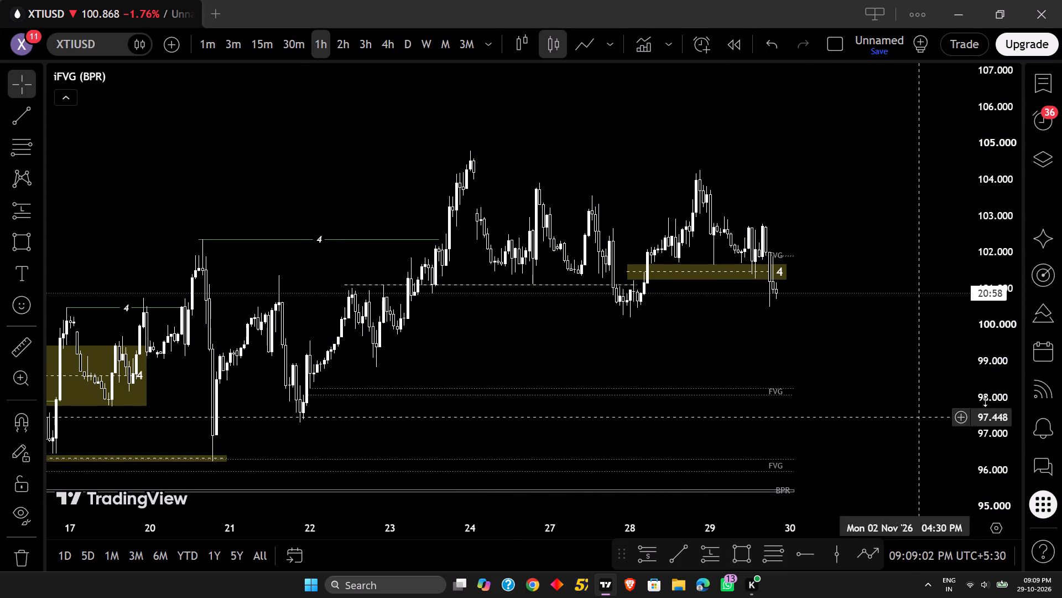
scroll(1001, 383, "up", 11)
scroll(1002, 378, "down", 12)
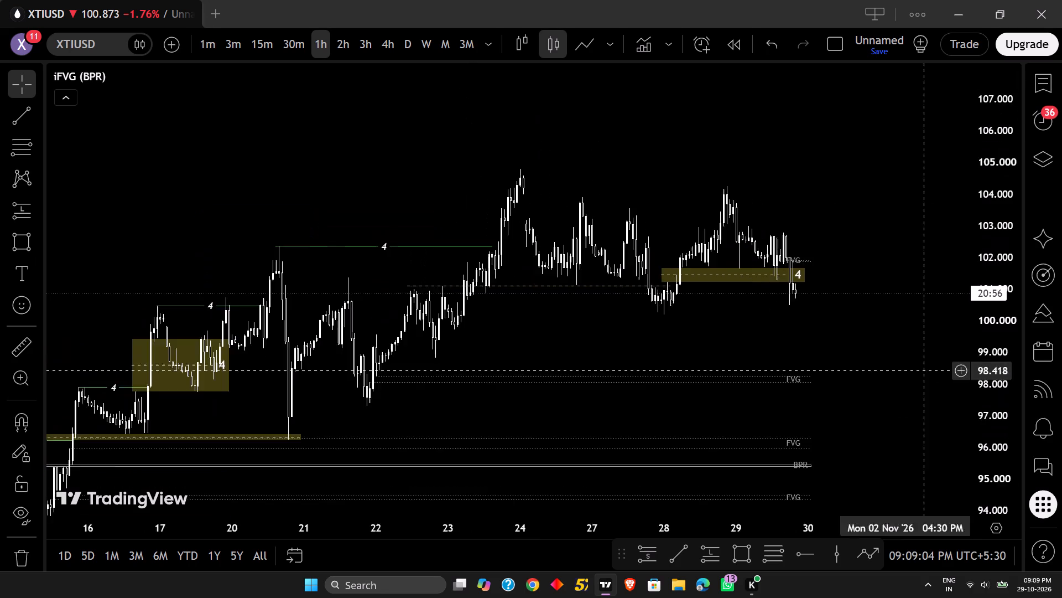
scroll(908, 370, "down", 8)
left_click_drag(1003, 290, 977, 520)
left_click_drag(959, 441, 951, 376)
scroll(981, 383, "up", 6)
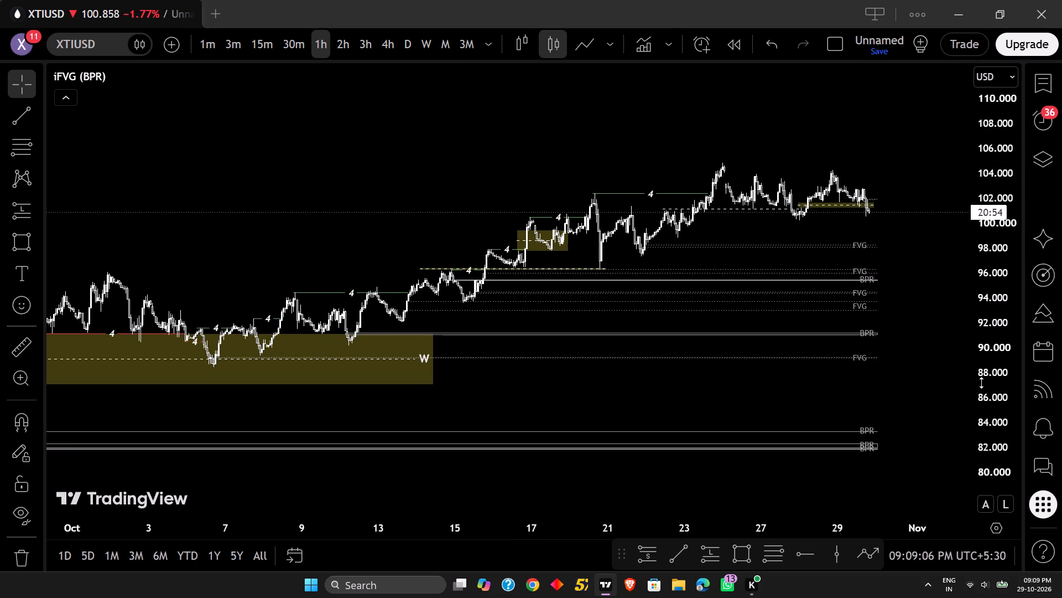
scroll(981, 383, "up", 20)
left_click_drag(821, 179, 844, 283)
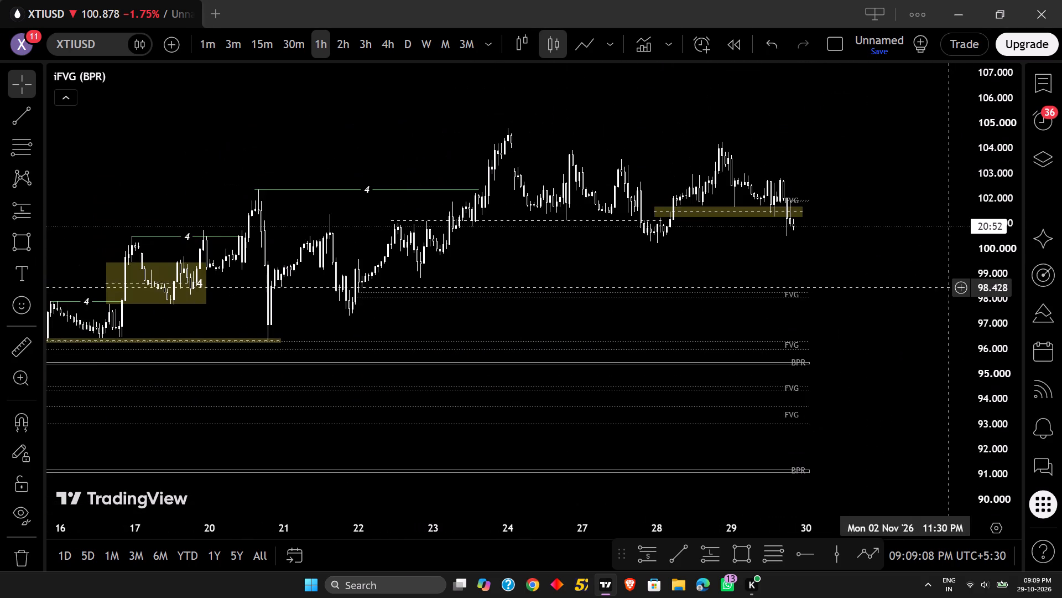
scroll(951, 288, "up", 11)
scroll(948, 297, "down", 12)
scroll(914, 262, "up", 3)
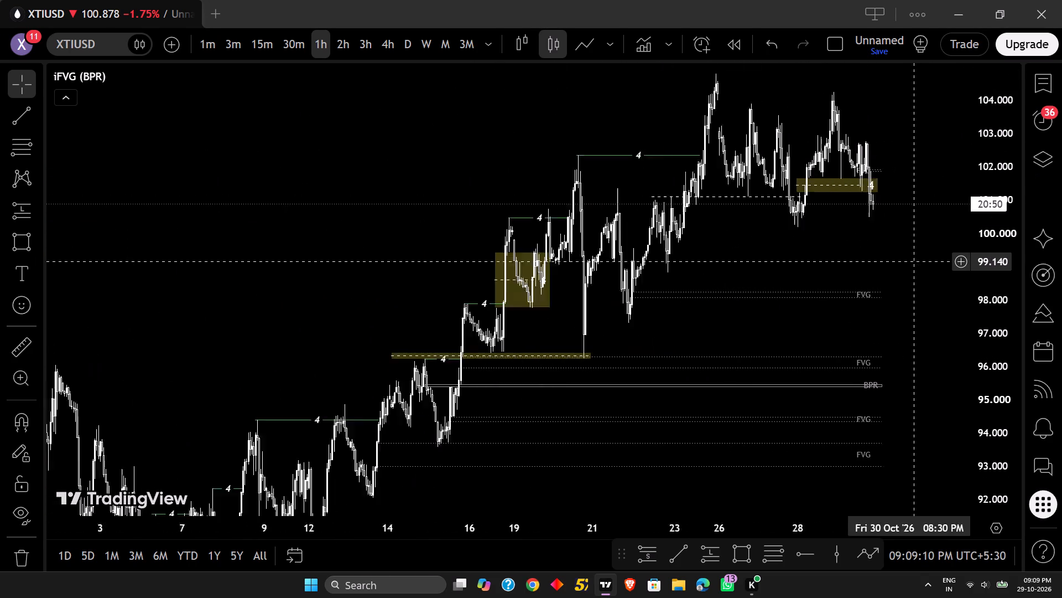
scroll(913, 262, "up", 14)
scroll(981, 282, "up", 6)
scroll(690, 266, "down", 5)
left_click(393, 43)
left_click_drag(1049, 213, 1061, 335)
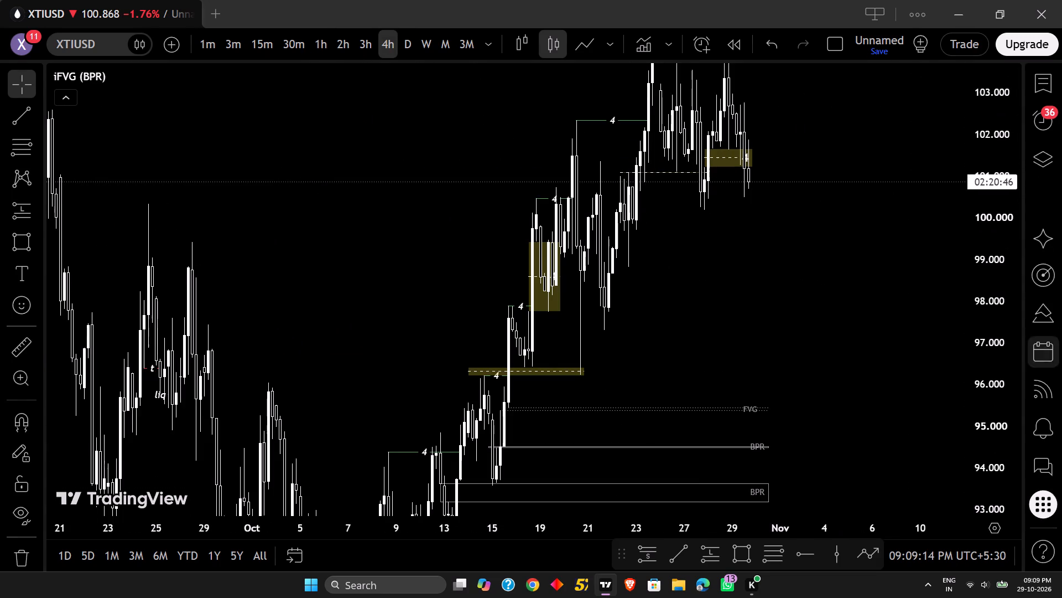
left_click_drag(1061, 335, 1059, 327)
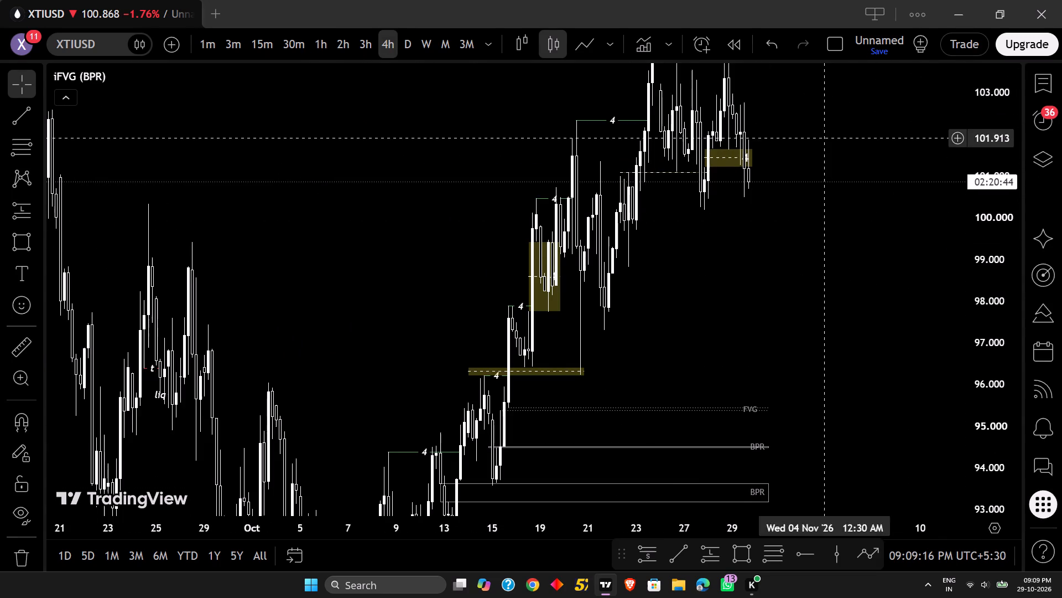
left_click_drag(971, 206, 938, 465)
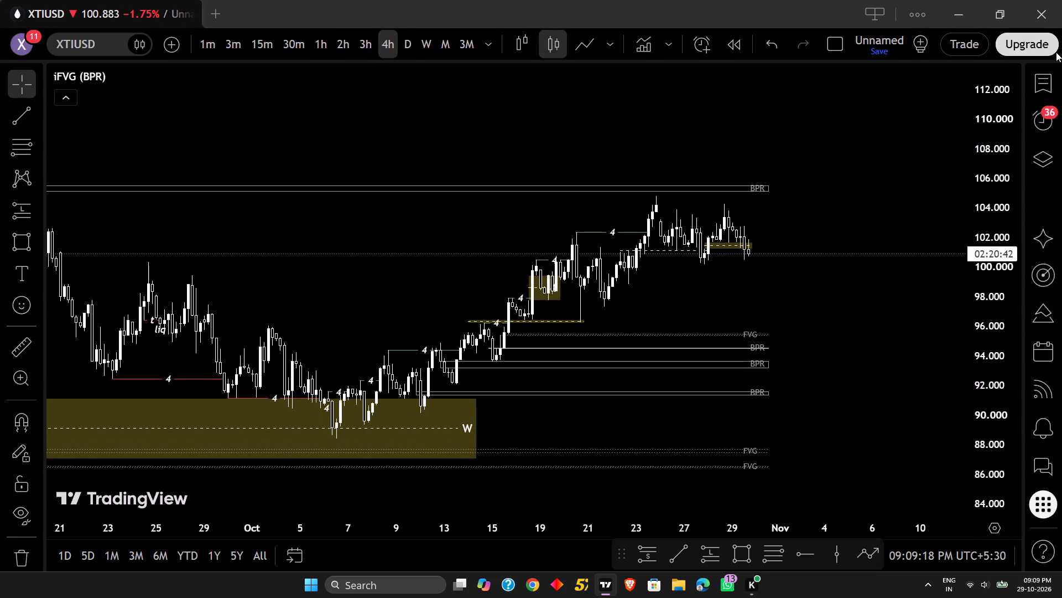
Switch the chart from XTIUSD to XAUUSD using the watchlist, leaving the watchlist closed.
left_click(1049, 85)
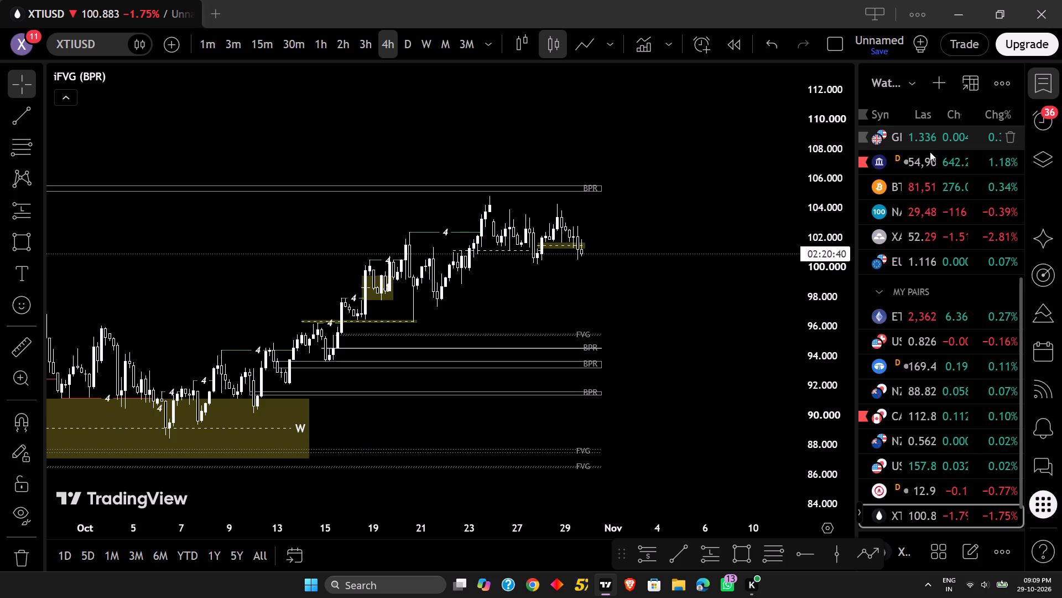
scroll(930, 152, "up", 4)
scroll(930, 152, "down", 9)
scroll(930, 152, "up", 5)
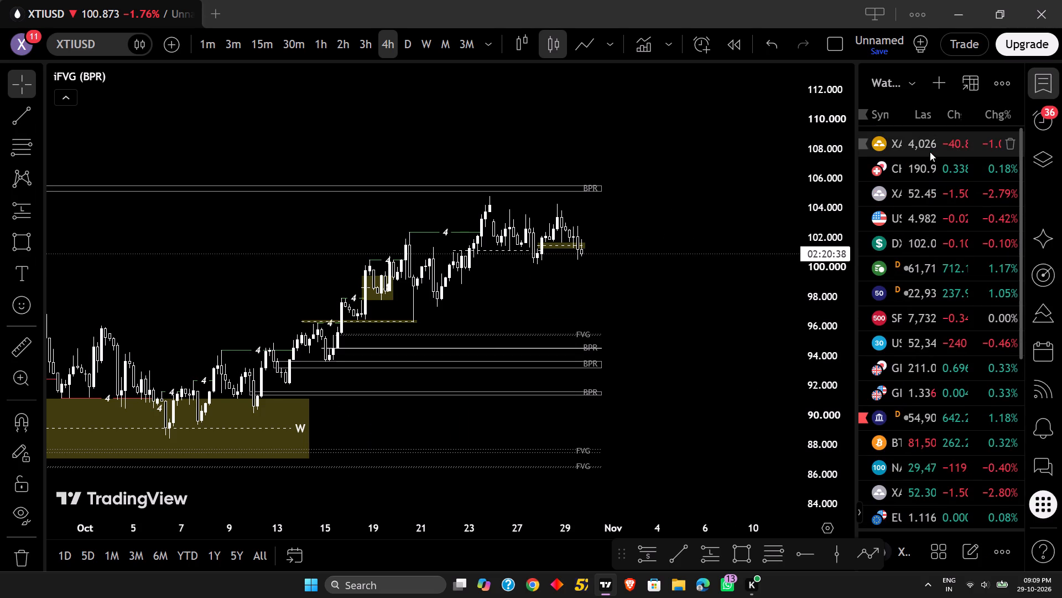
scroll(930, 152, "up", 5)
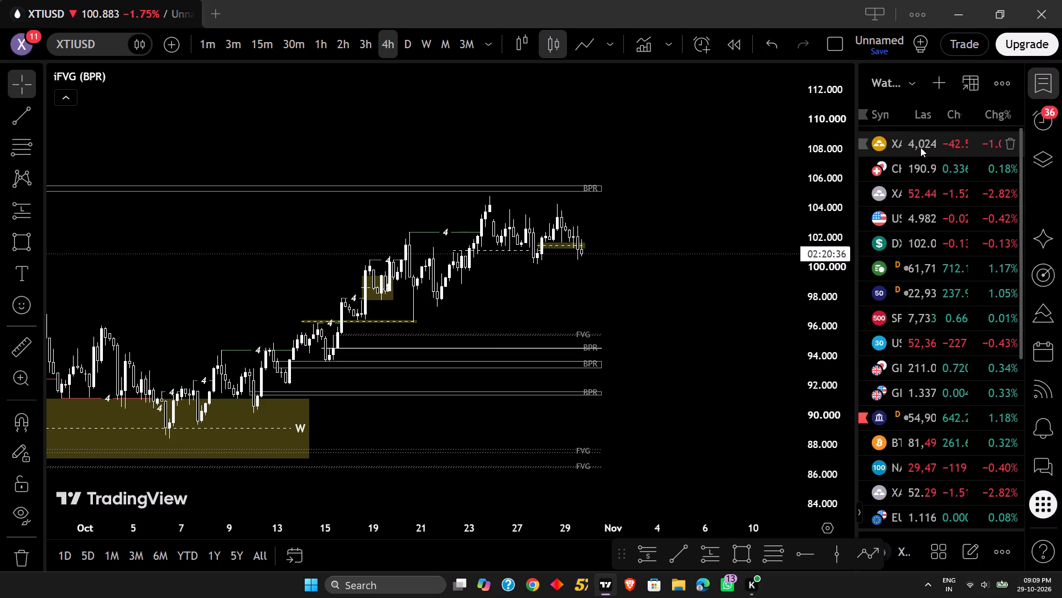
left_click(920, 147)
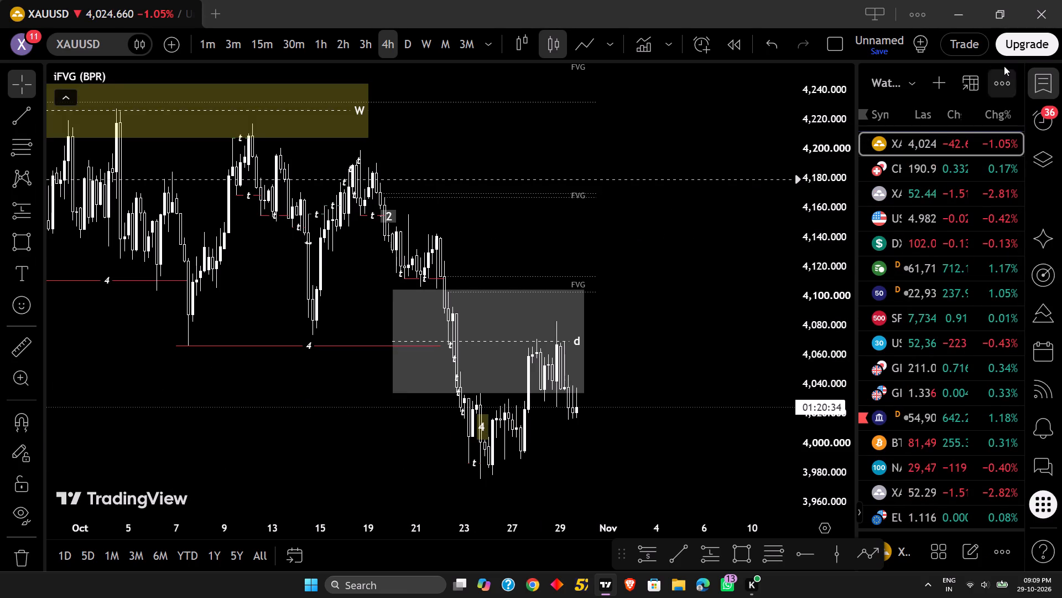
left_click(1051, 85)
Change the fill of the grey daily zone rectangle labelled d, between 4,034 and 4,105, to yellow.
left_click_drag(820, 365, 834, 210)
scroll(824, 225, "up", 4)
left_click_drag(766, 267, 929, 302)
left_click(824, 280)
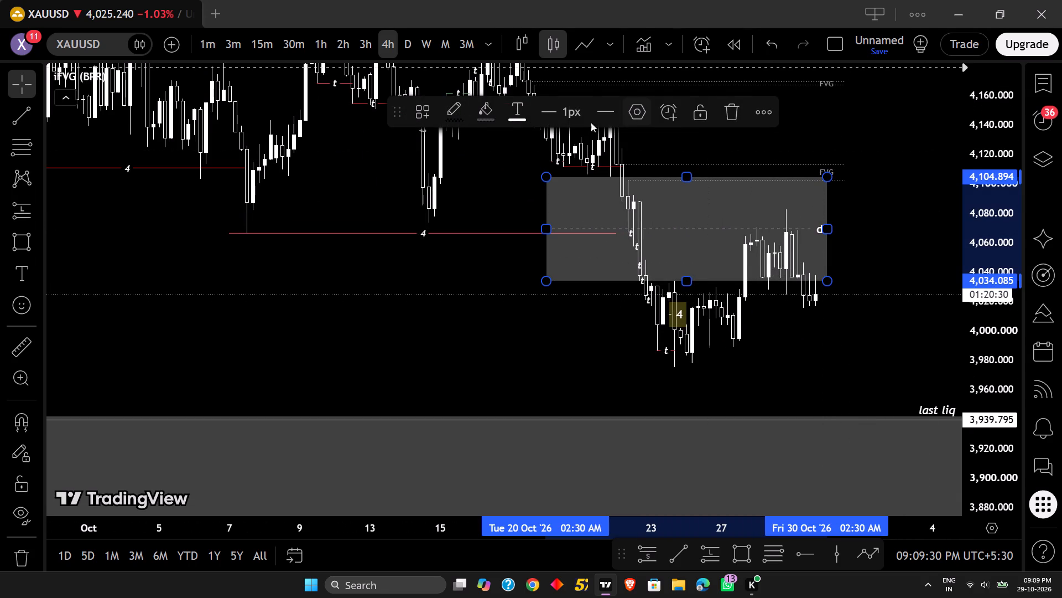
left_click(495, 113)
left_click(522, 166)
left_click(922, 187)
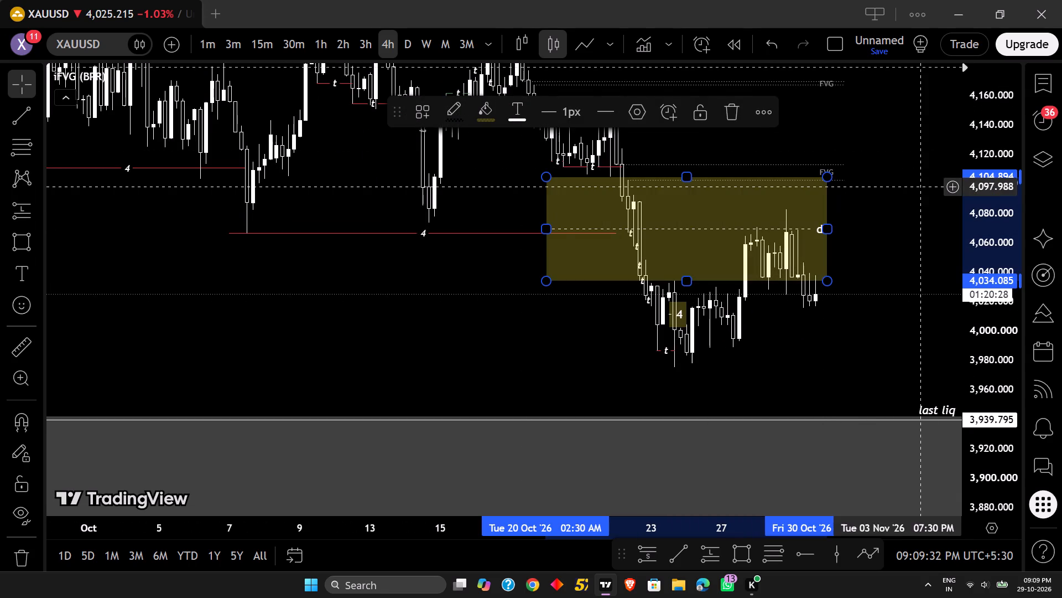
Examine XAUUSD's four-hour price action around the yellow daily zone and the 23 October low.
scroll(843, 384, "up", 4)
left_click_drag(706, 360, 904, 311)
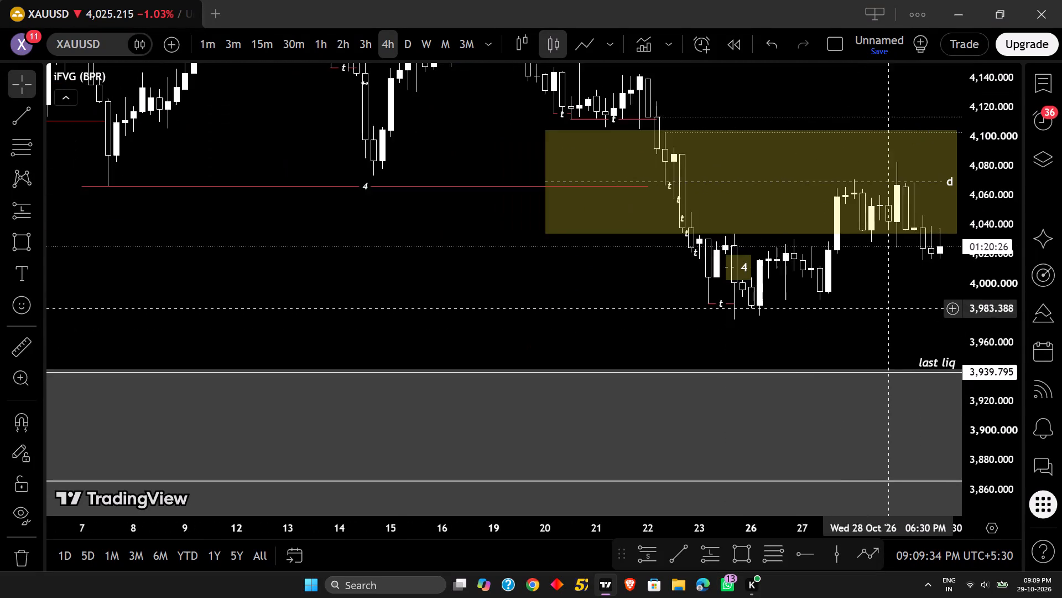
scroll(847, 310, "up", 10)
left_click_drag(848, 308, 669, 366)
scroll(650, 370, "down", 10)
left_click_drag(628, 354, 506, 349)
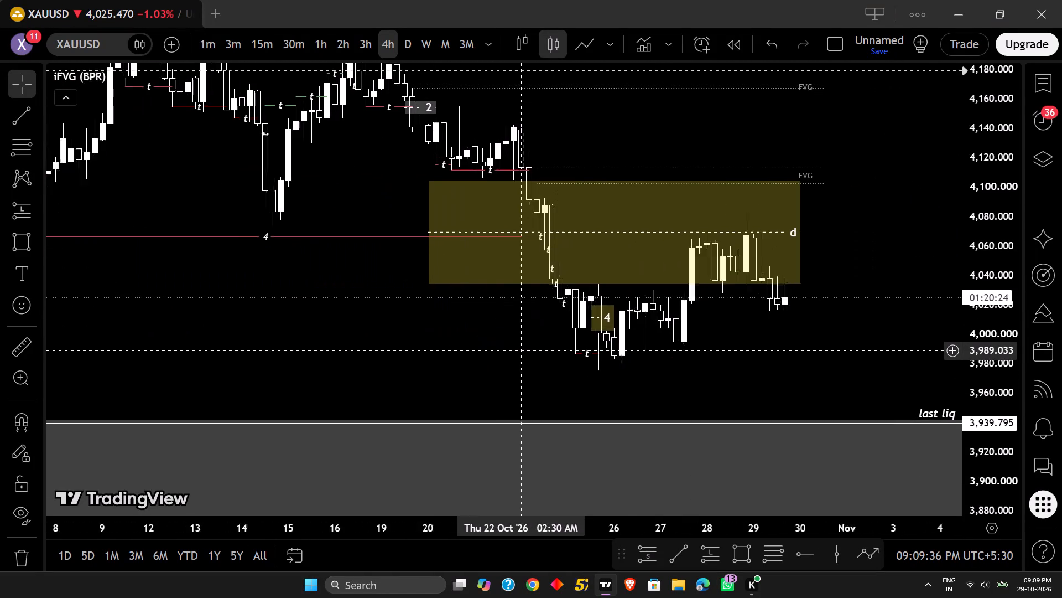
left_click_drag(506, 349, 490, 332)
scroll(799, 340, "up", 2)
scroll(906, 364, "up", 3)
scroll(983, 370, "up", 4)
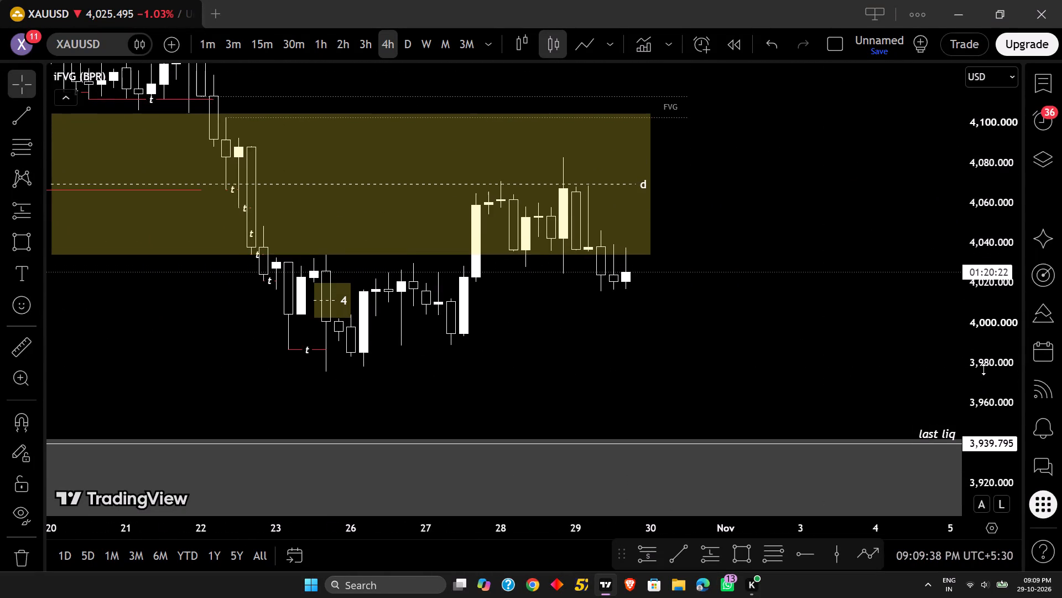
scroll(983, 369, "up", 6)
left_click_drag(679, 364, 845, 361)
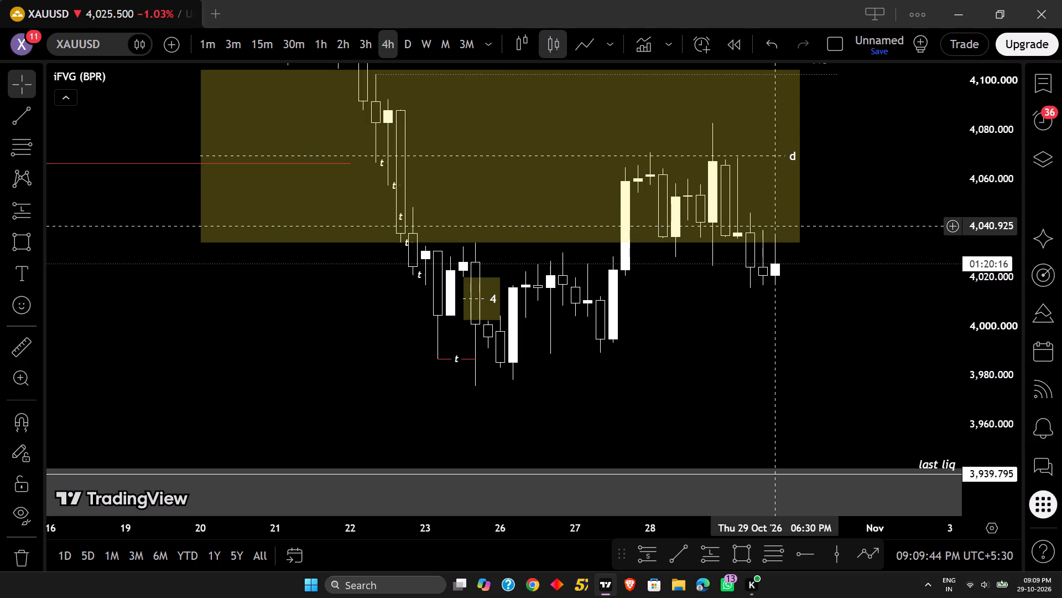
scroll(909, 305, "down", 6)
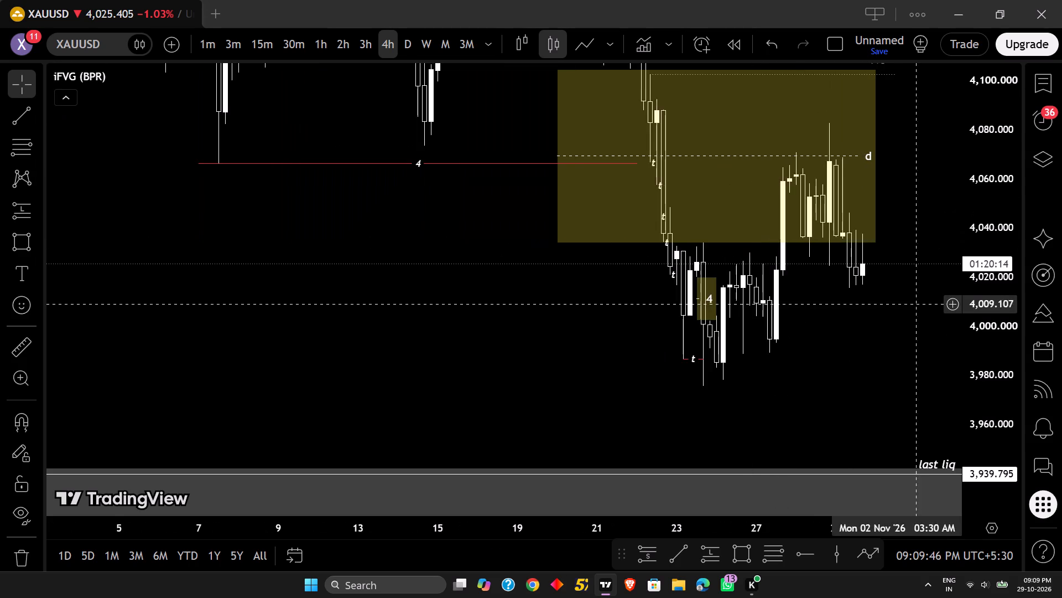
Extend the red four-hour level line from the 7 October low so it ends at 22 October, 06:30 PM.
left_click_drag(1003, 258, 956, 449)
left_click(639, 235)
left_click_drag(638, 235, 665, 235)
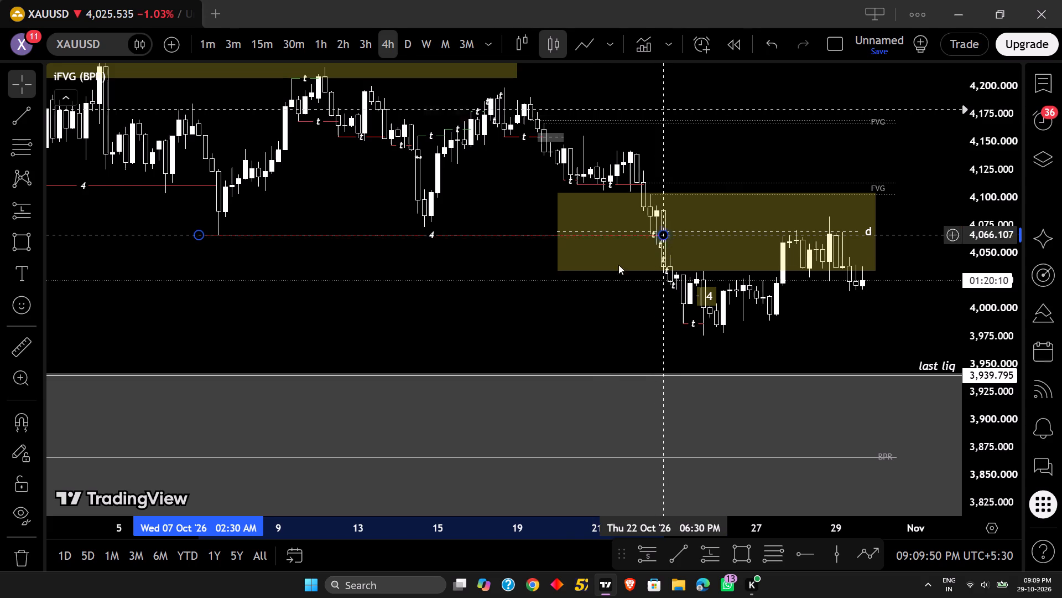
left_click(534, 310)
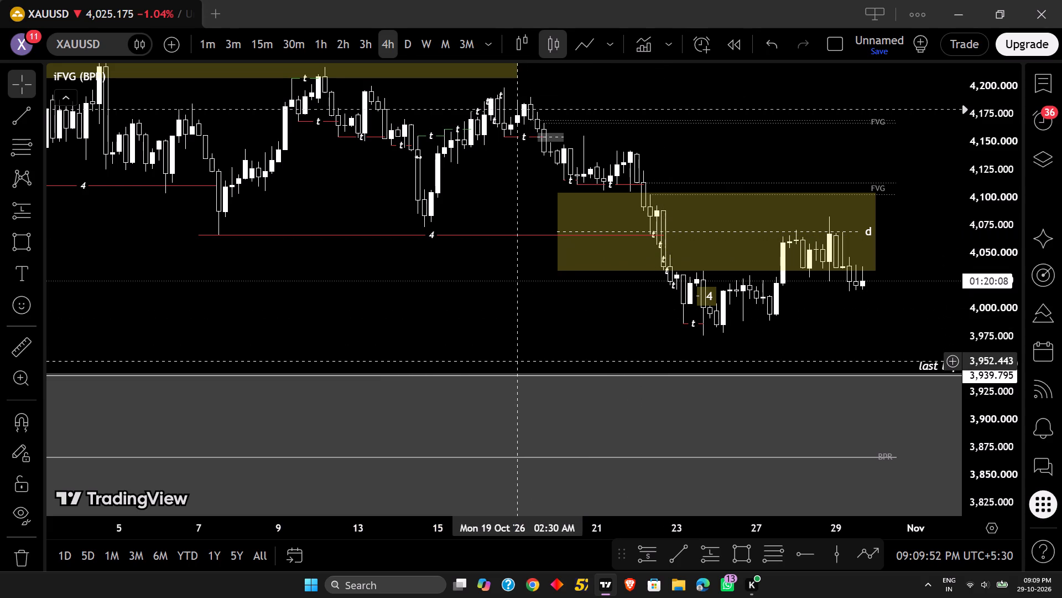
On the daily chart, shorten the yellow daily zone labelled d so its right edge ends at 28 October.
left_click(408, 47)
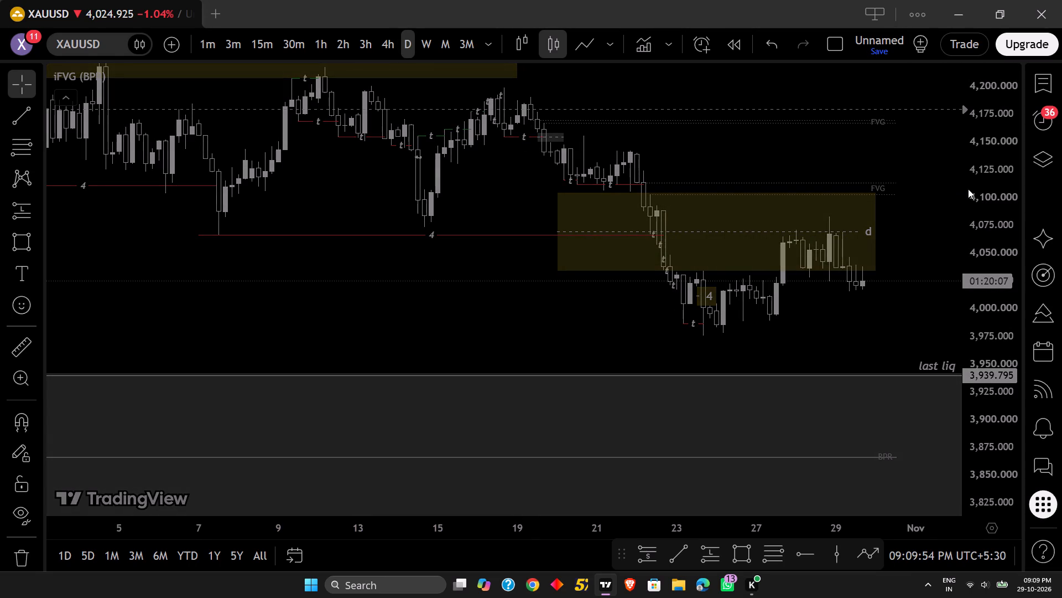
left_click_drag(1002, 203, 1017, 308)
left_click_drag(1027, 259, 1018, 349)
scroll(978, 332, "up", 11)
scroll(787, 325, "up", 6)
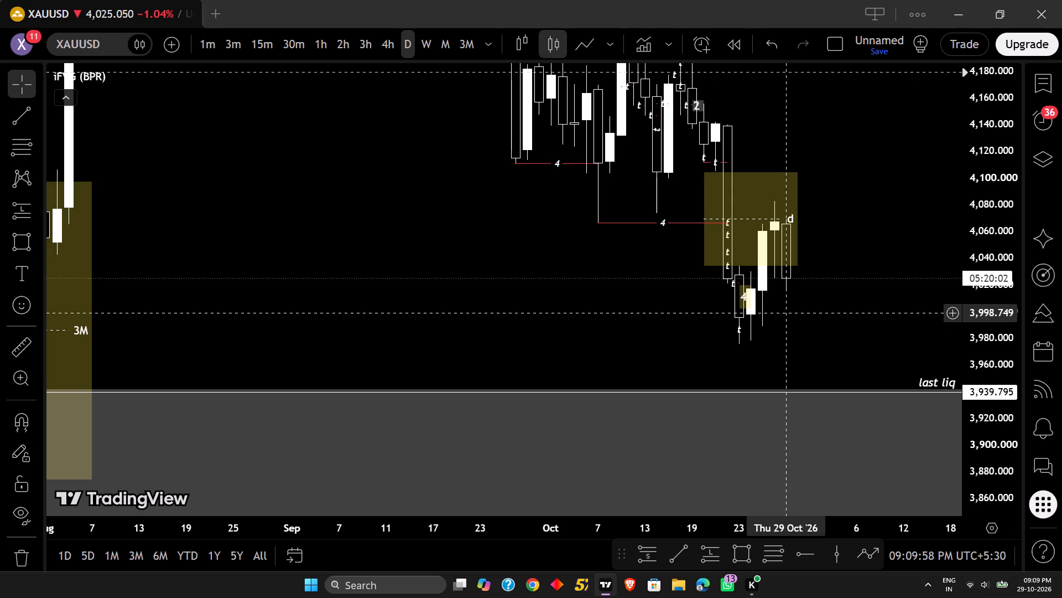
left_click_drag(858, 316, 864, 293)
scroll(865, 296, "up", 8)
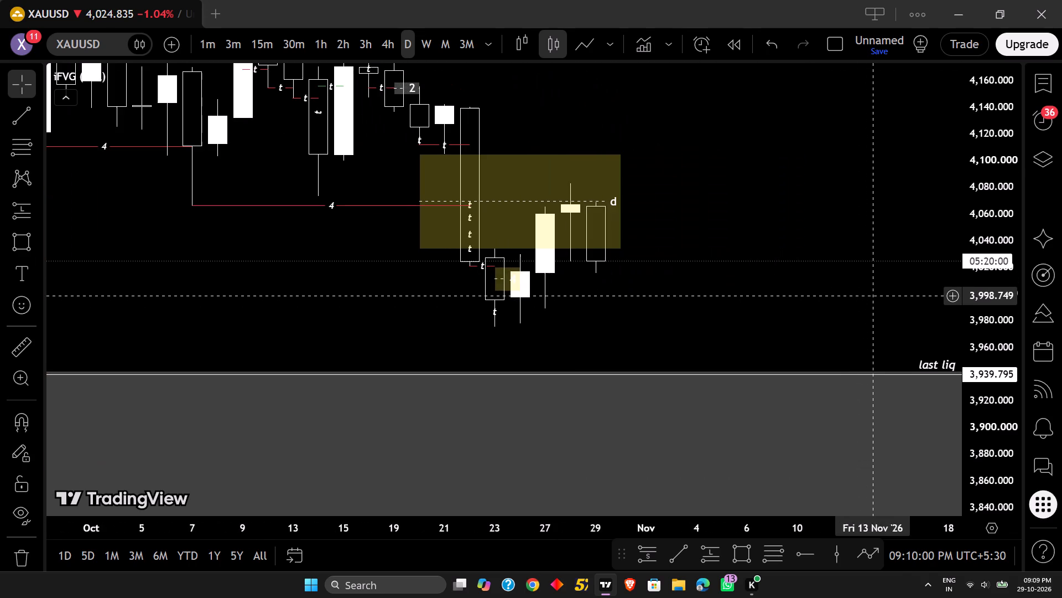
left_click_drag(620, 202, 556, 203)
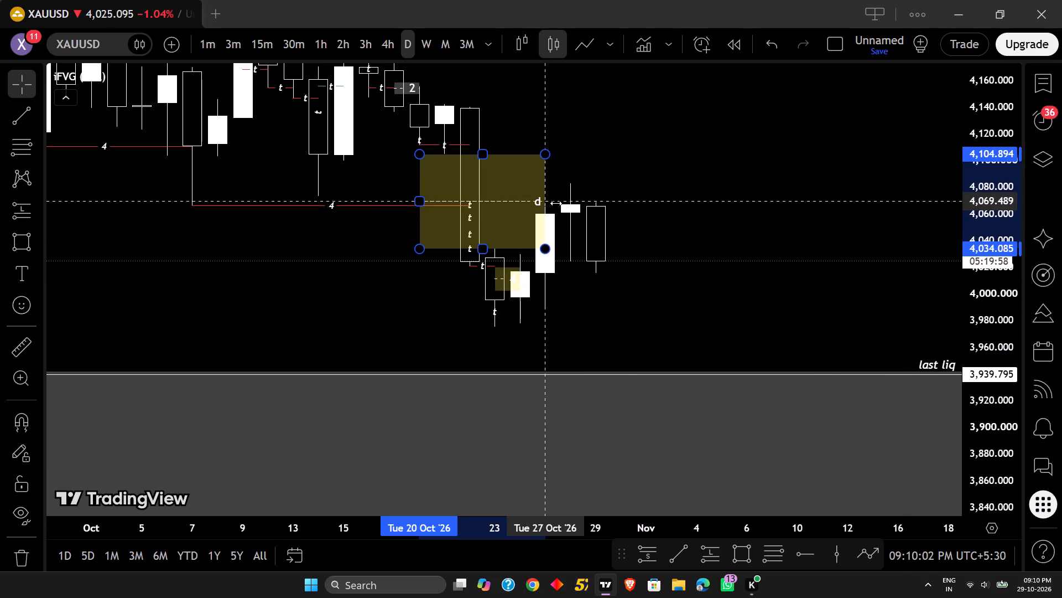
left_click_drag(556, 203, 574, 202)
left_click(692, 230)
Compare XAUUSD's price action around the shortened daily zone on the four-hour, three-hour and 30-minute timeframes.
left_click(386, 40)
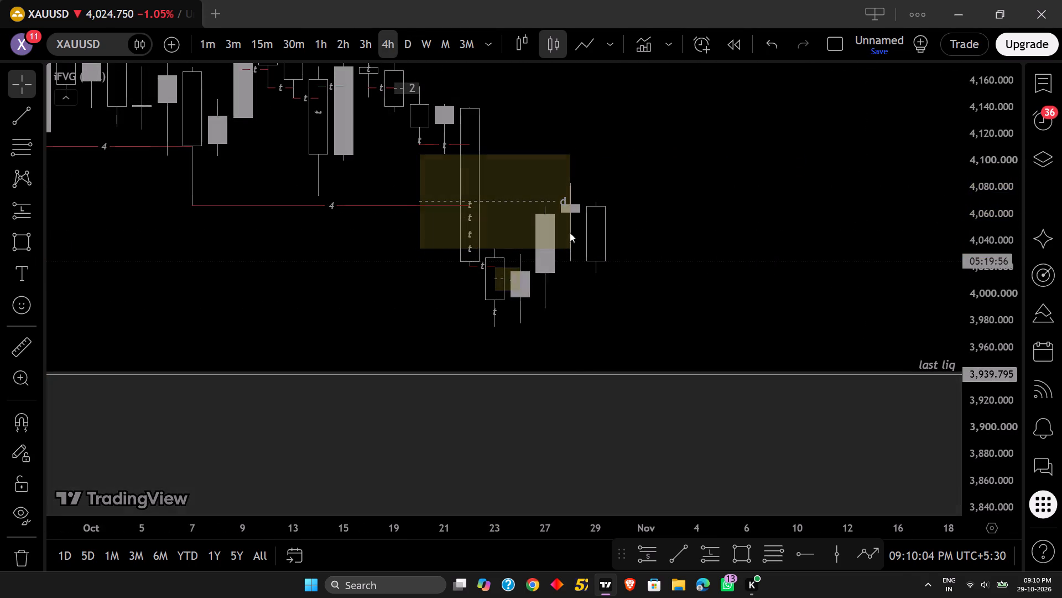
left_click_drag(773, 288, 781, 301)
scroll(928, 349, "up", 7)
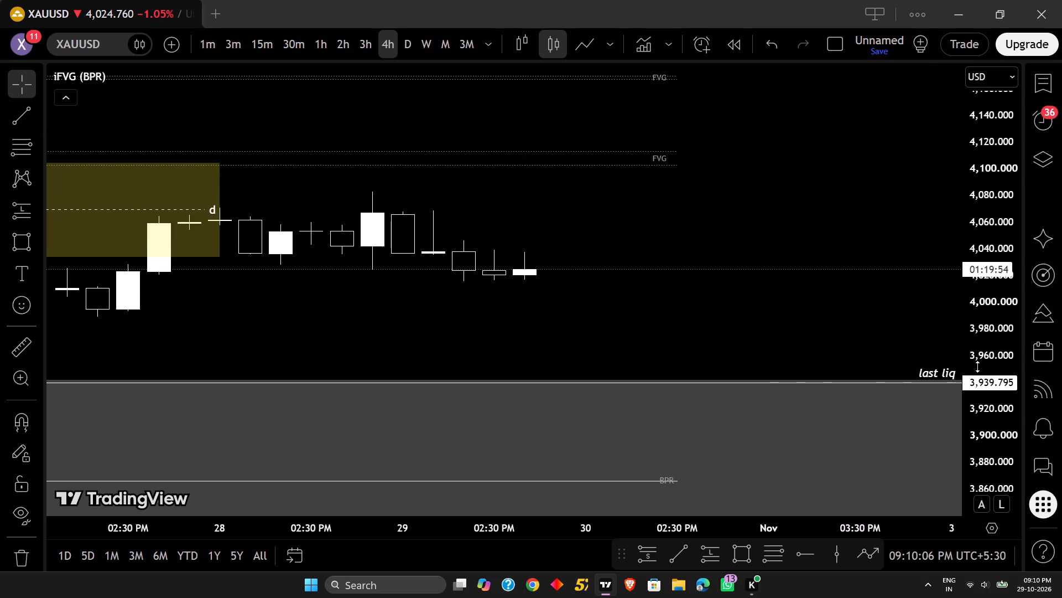
scroll(977, 367, "up", 9)
scroll(964, 363, "down", 5)
left_click_drag(855, 336, 841, 385)
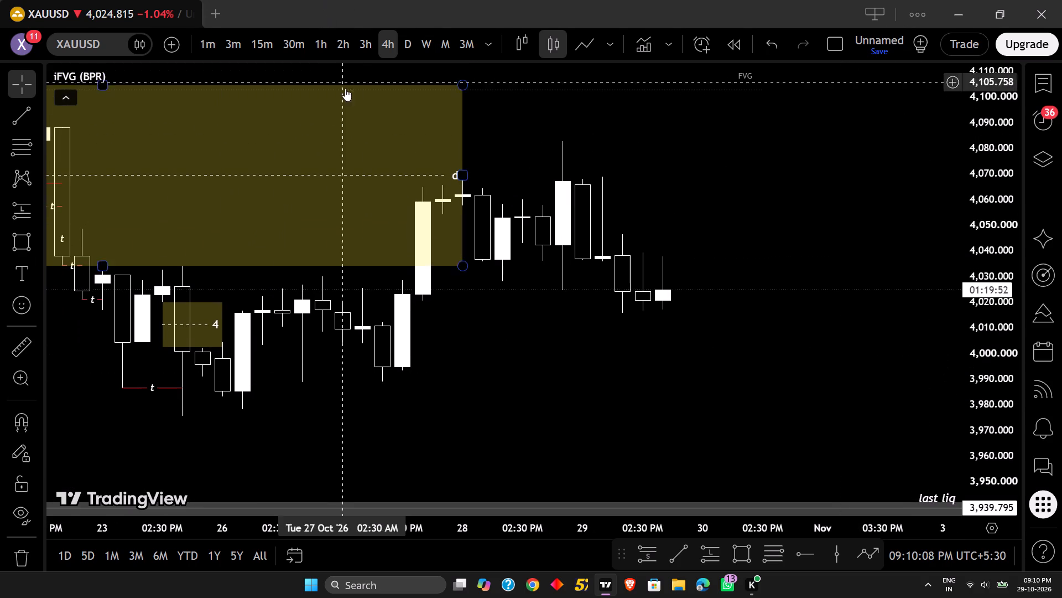
left_click(366, 50)
scroll(659, 408, "down", 6)
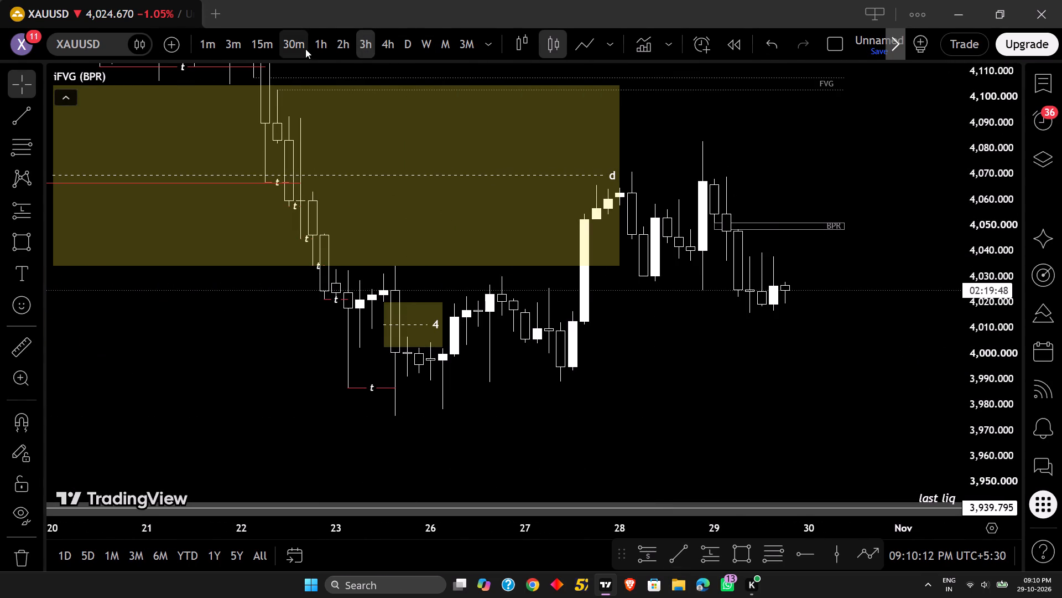
left_click(305, 48)
scroll(818, 376, "down", 16)
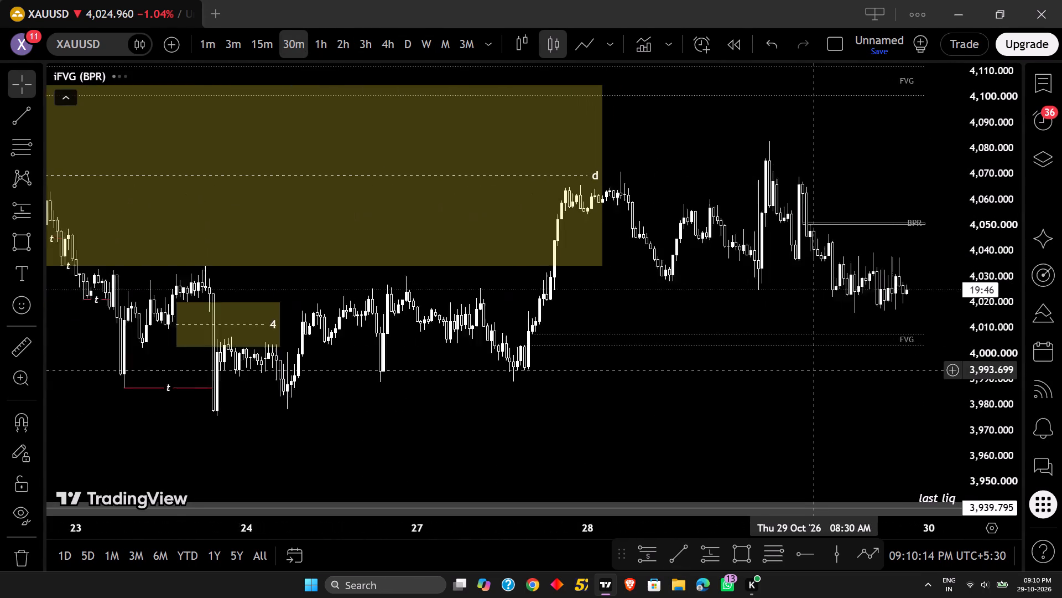
On the 30-minute chart, draw a green level line at 4,034.085 from the 23 October, 06:30 PM high to 27 October, 07:30 PM, labelled t.
scroll(815, 370, "down", 1)
left_click_drag(808, 391, 791, 357)
left_click_drag(737, 375, 792, 337)
scroll(718, 380, "up", 4)
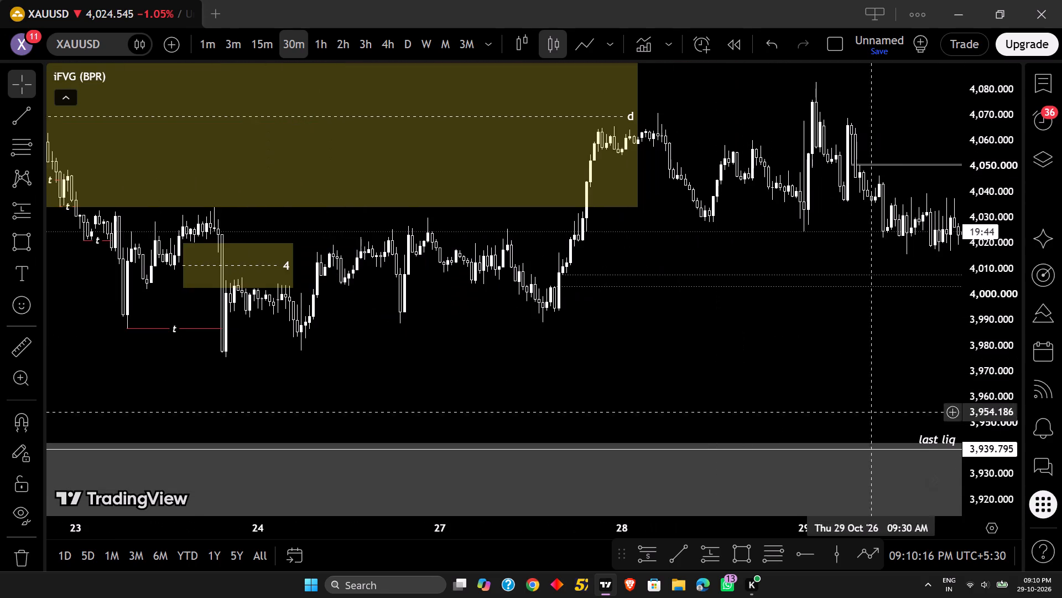
scroll(998, 419, "up", 7)
left_click_drag(362, 411, 560, 411)
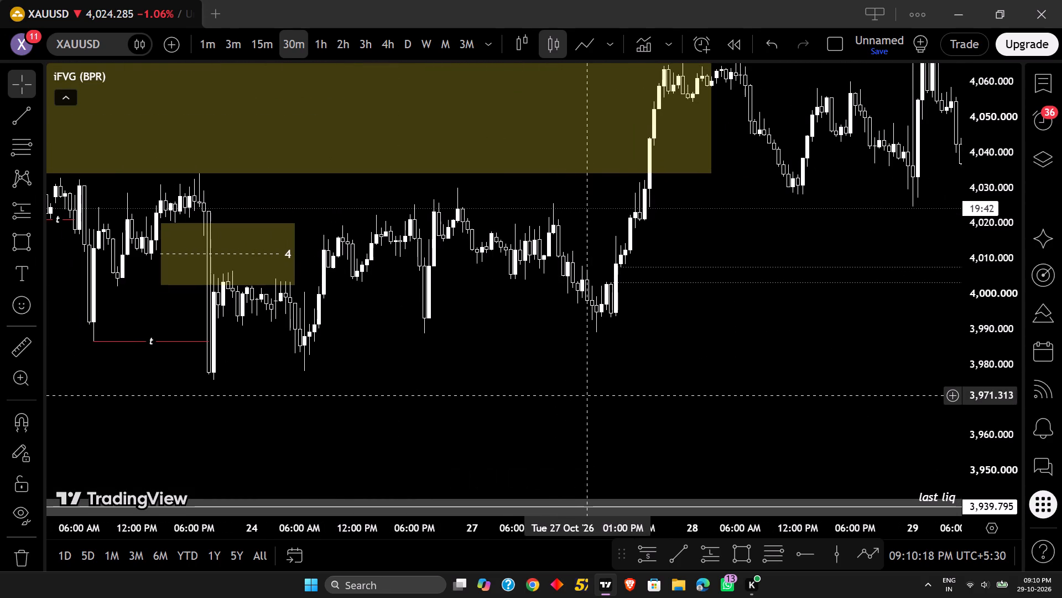
left_click_drag(617, 377, 617, 422)
left_click(679, 561)
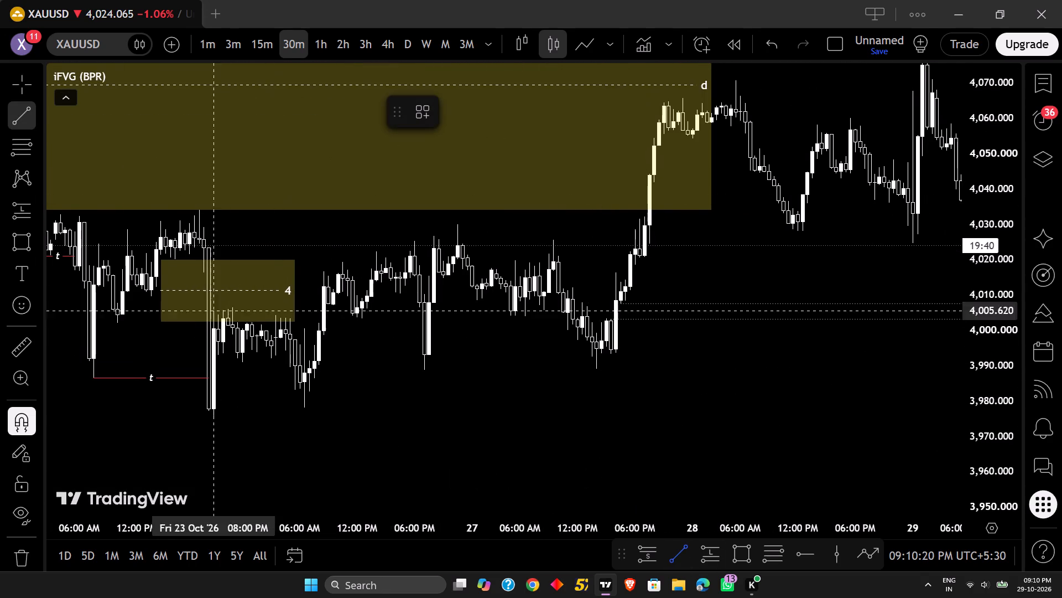
left_click(197, 191, "ctrl")
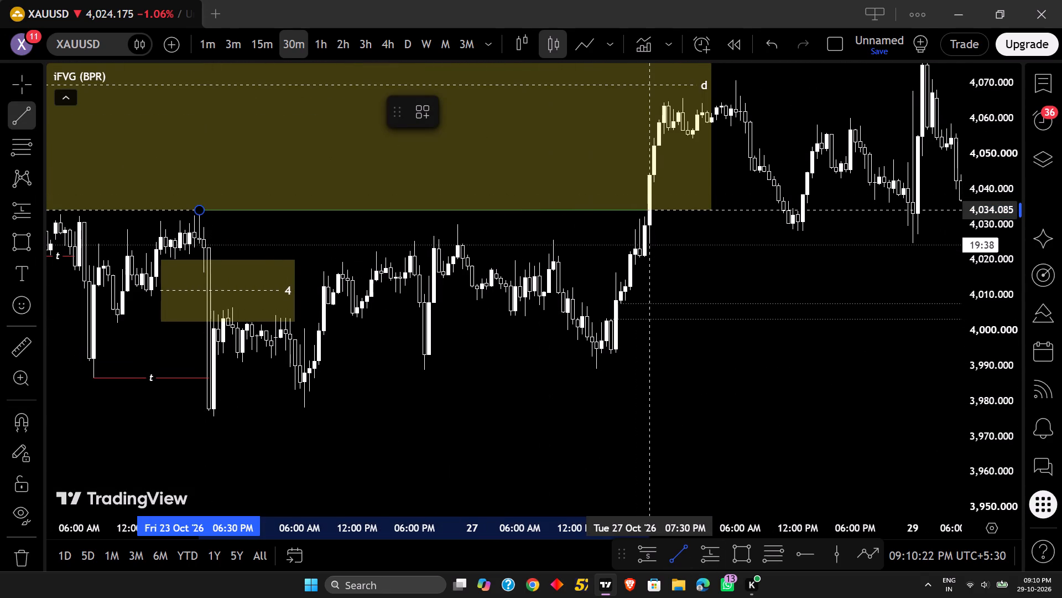
left_click(649, 152, "shift")
left_click(400, 207)
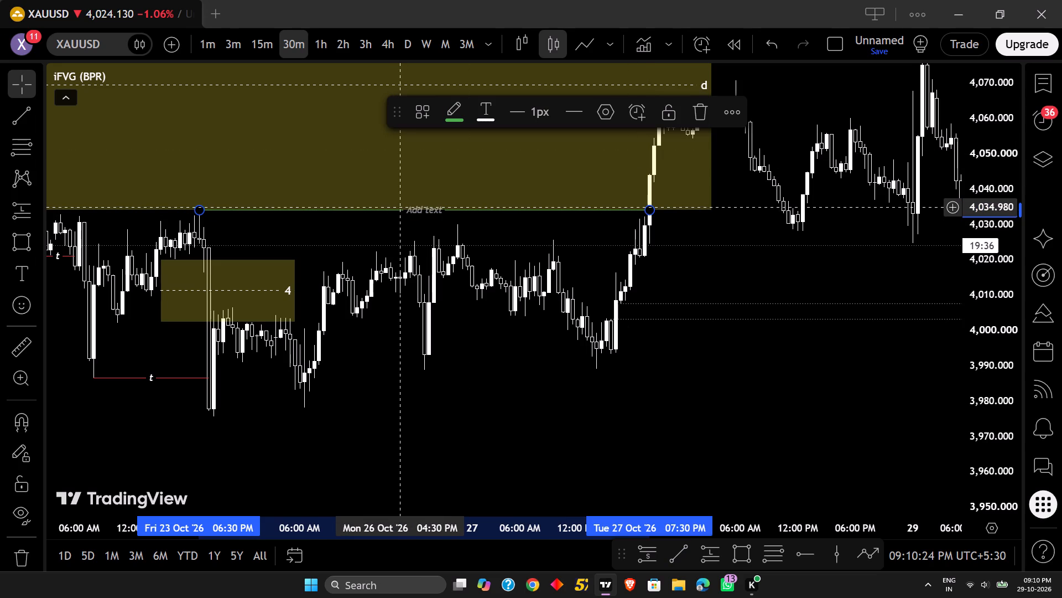
key("t")
left_click(763, 267)
Draw a green level line at 4,064.540 from 27 October, 09:00 PM to 29 October, 01:00 AM, labelled t.
left_click_drag(767, 275, 502, 414)
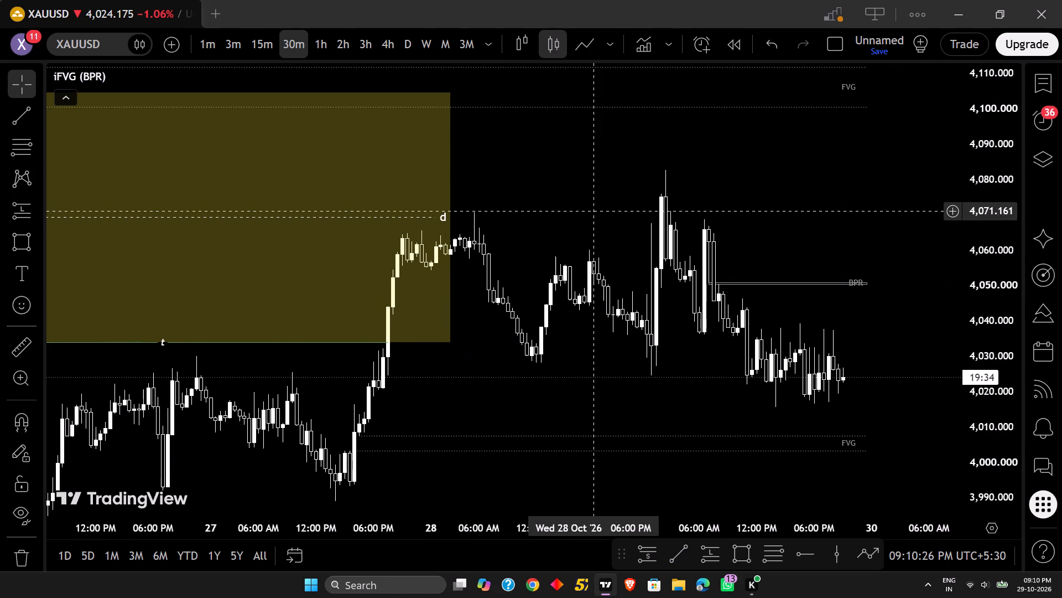
left_click(683, 549)
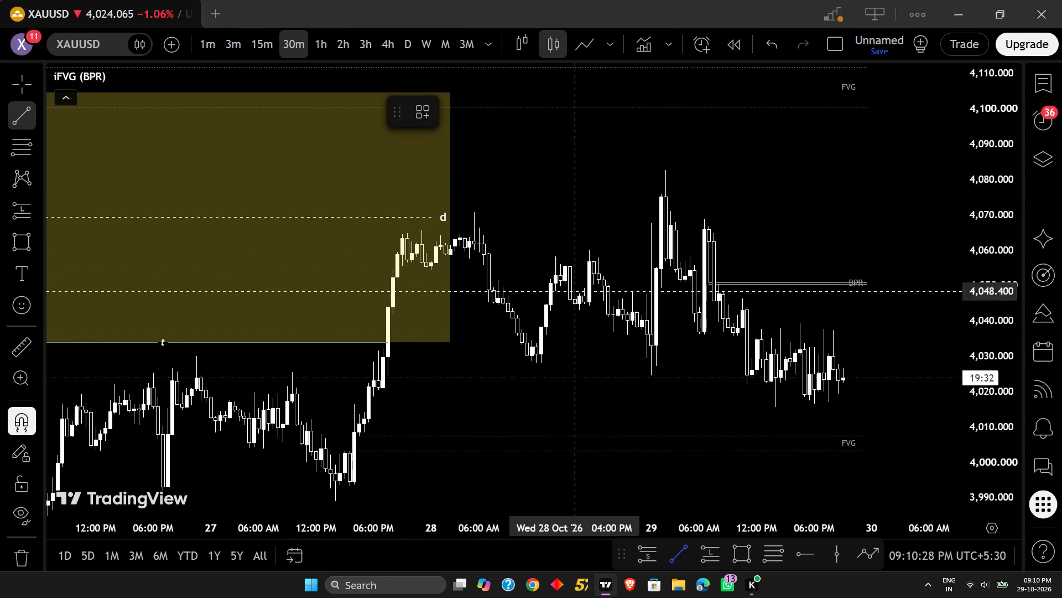
left_click(401, 205, "ctrl")
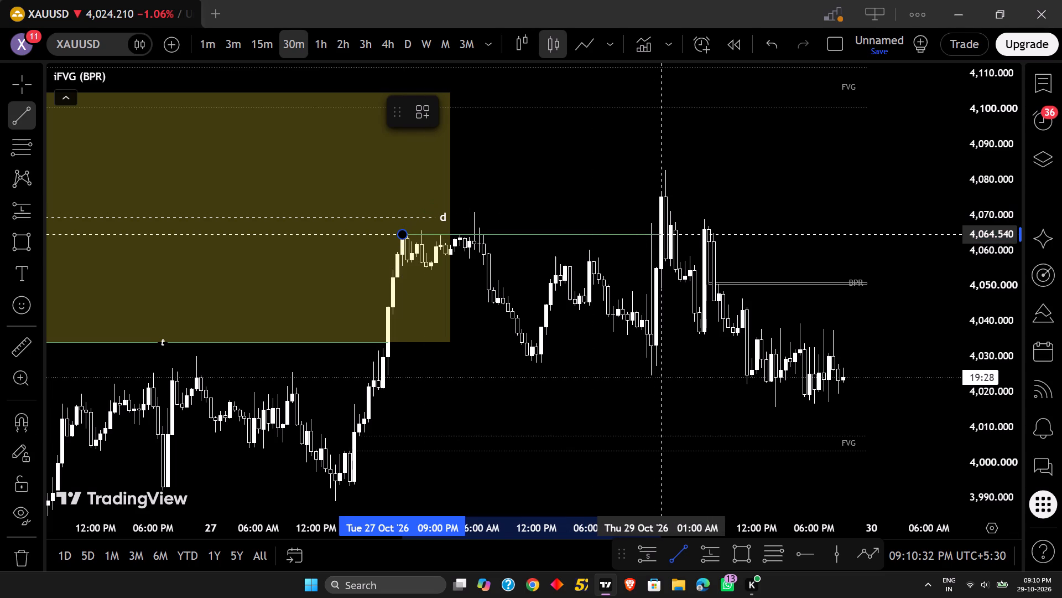
left_click(663, 195, "shift")
left_click(555, 232)
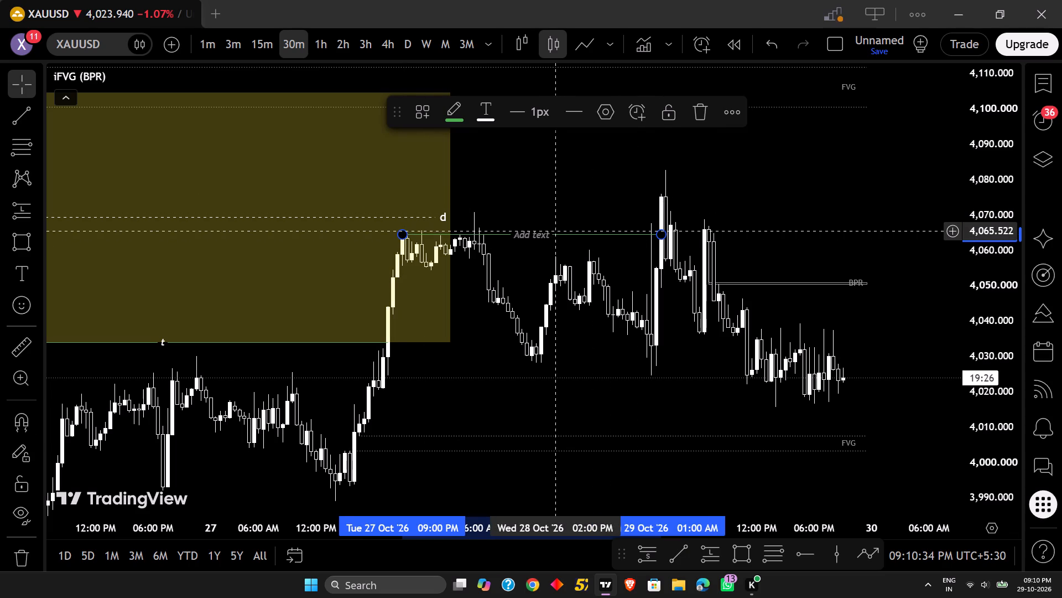
key("t")
left_click(858, 224)
Draw a red level line at 4,024.665 from the 29 October, 12:00 AM low to 01:00 PM that day, labelled t.
left_click_drag(917, 236, 819, 218)
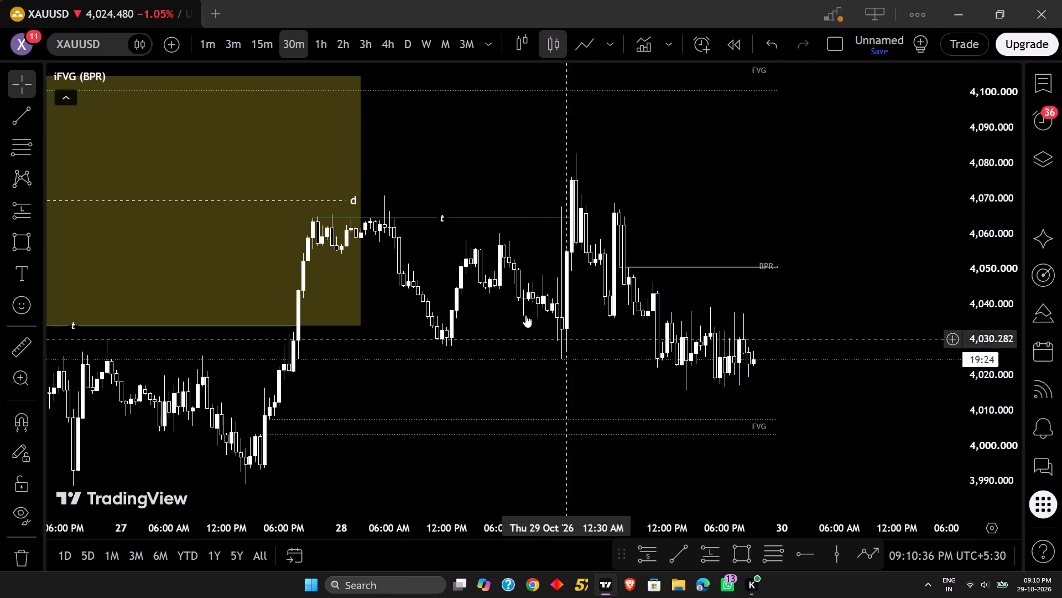
left_click(682, 546)
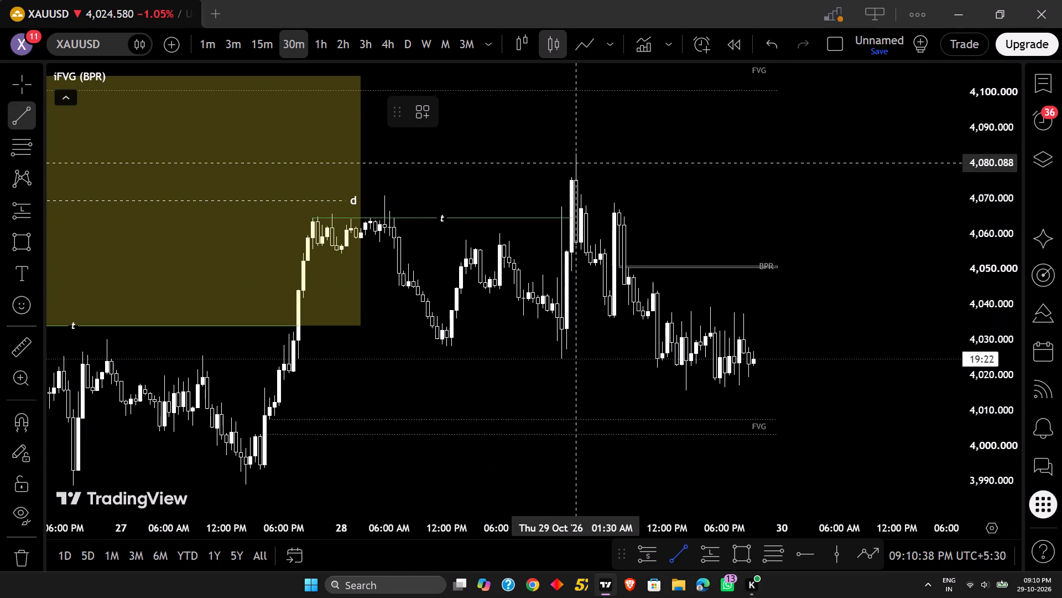
left_click(560, 372, "ctrl")
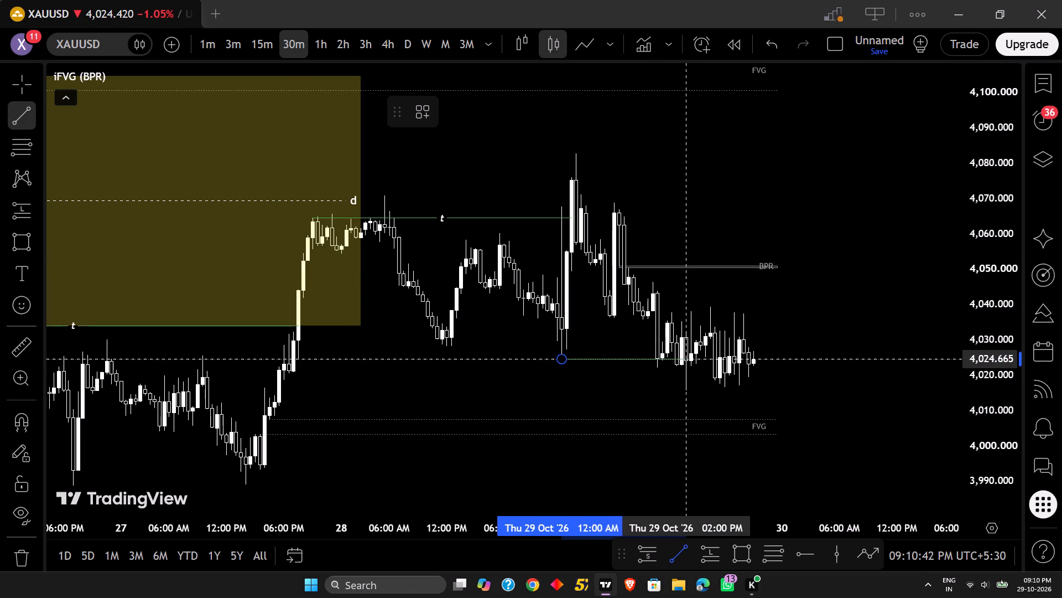
left_click(676, 340, "shift")
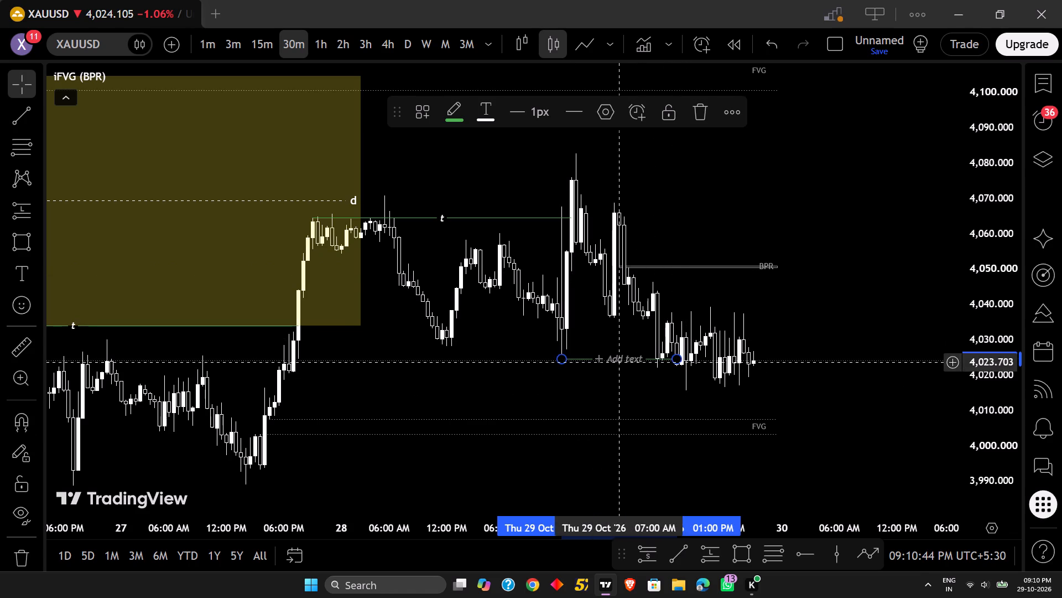
left_click(618, 359)
key("t")
left_click(447, 120)
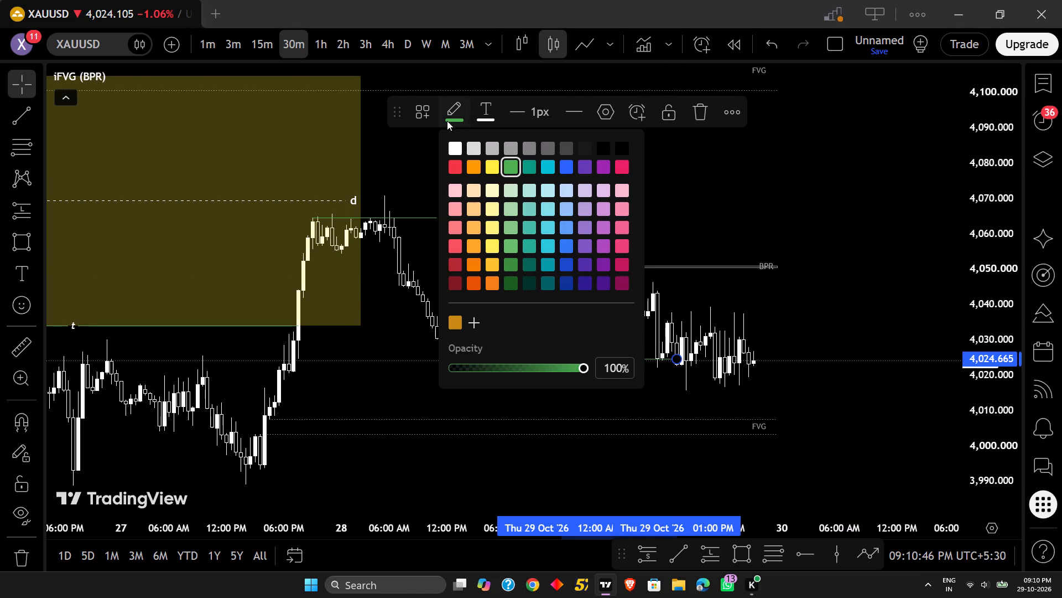
left_click(457, 165)
left_click(795, 248)
Compare XAUUSD's price action around the new t lines on the 30-minute, 15-minute, two-hour and three-hour timeframes.
left_click_drag(883, 393, 825, 341)
left_click_drag(988, 329, 967, 313)
scroll(870, 328, "down", 6)
left_click_drag(979, 295, 969, 425)
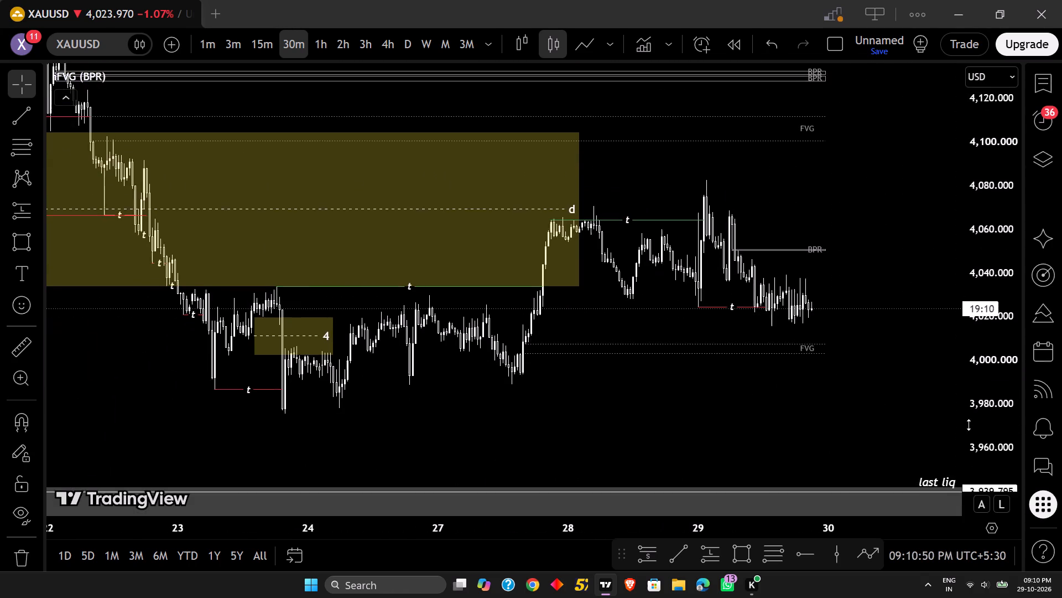
left_click_drag(969, 425, 924, 333)
scroll(455, 200, "up", 6)
left_click(258, 45)
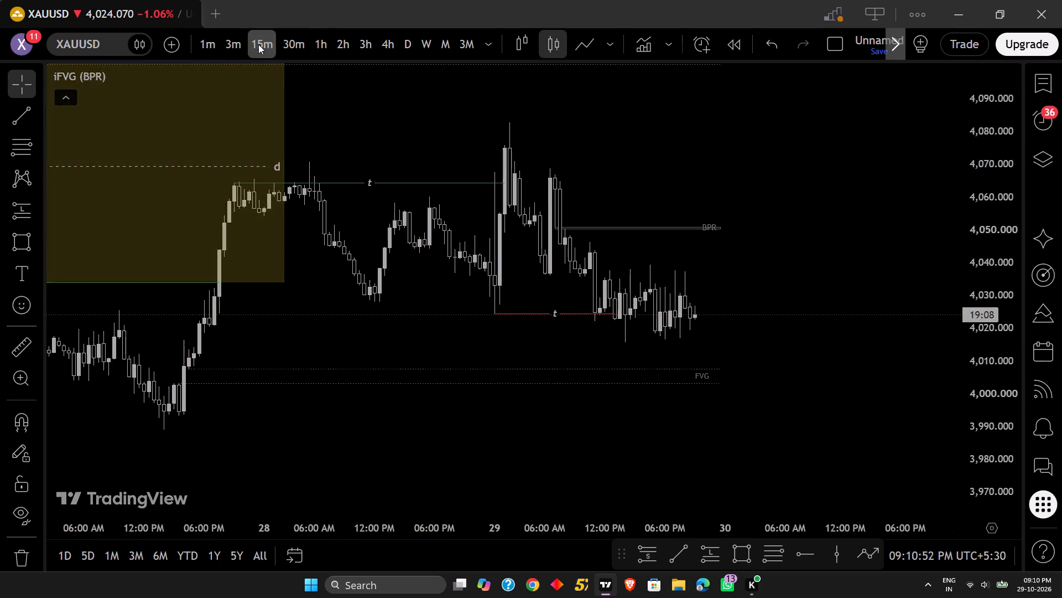
left_click(299, 38)
left_click(332, 40)
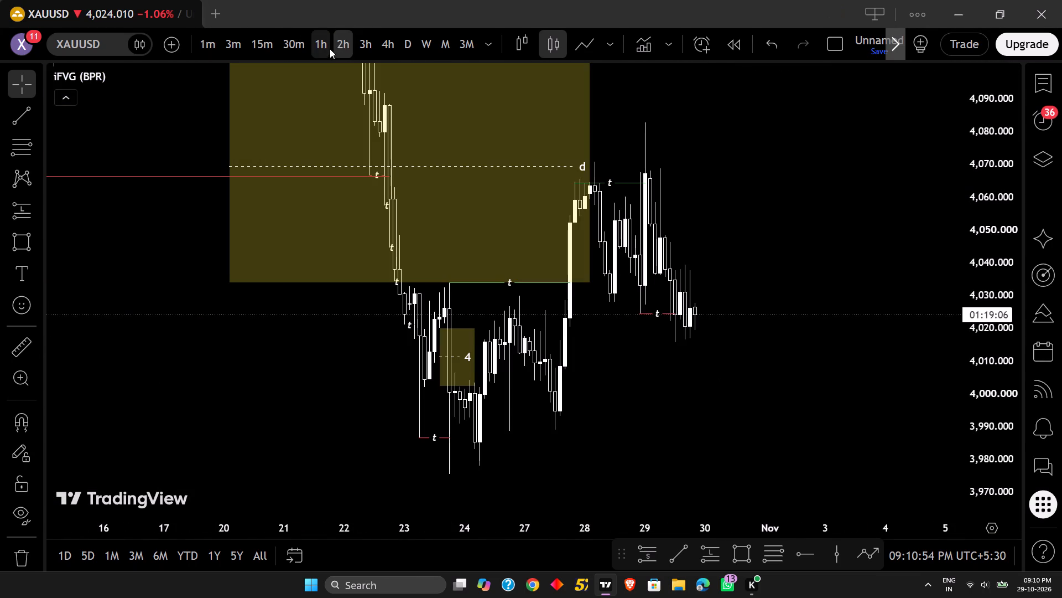
left_click(370, 48)
scroll(872, 286, "up", 5)
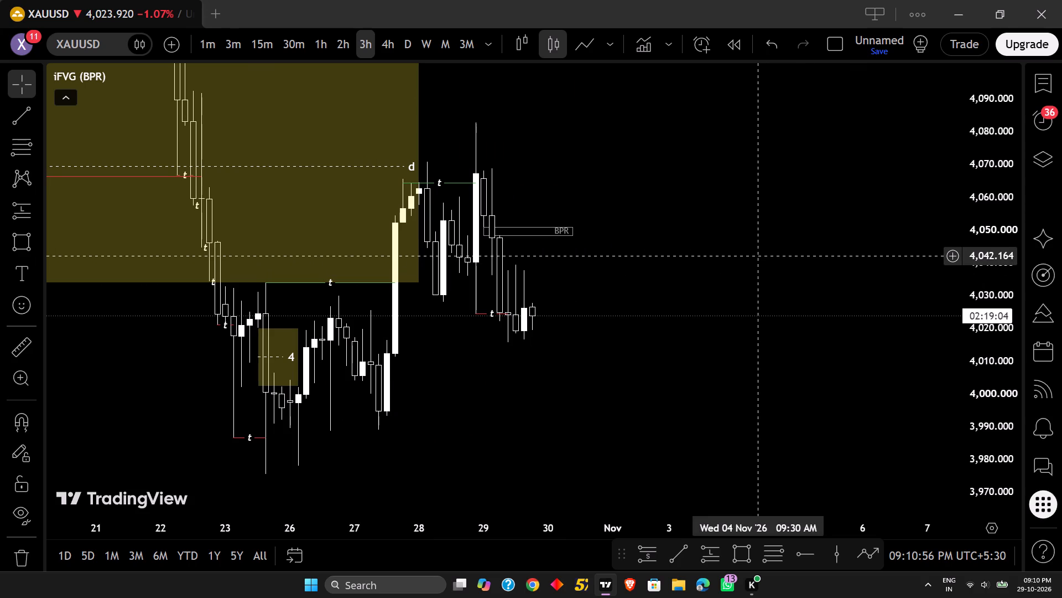
left_click_drag(633, 227, 816, 226)
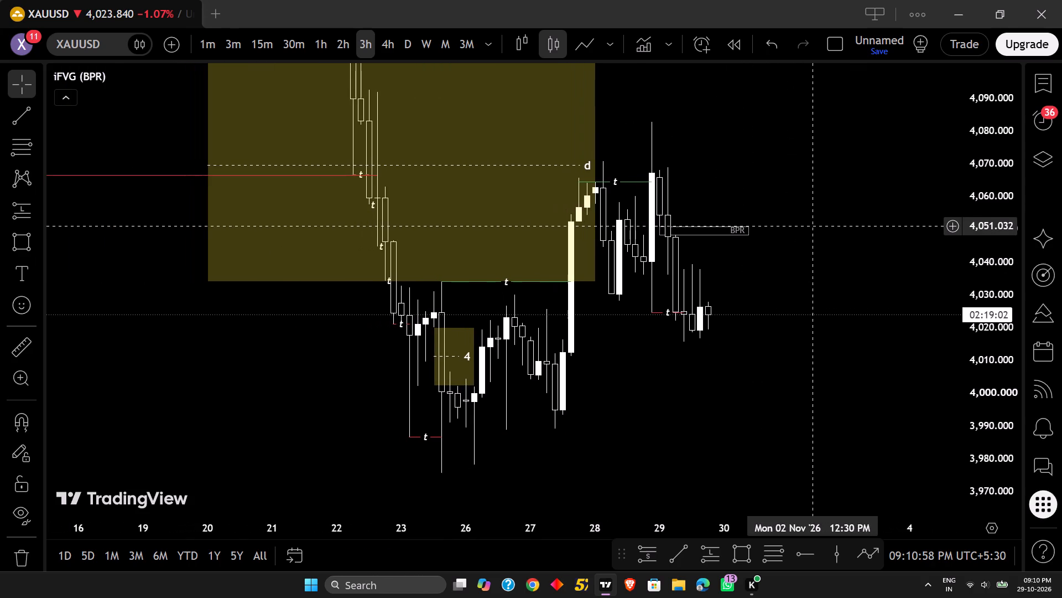
left_click_drag(772, 221, 877, 223)
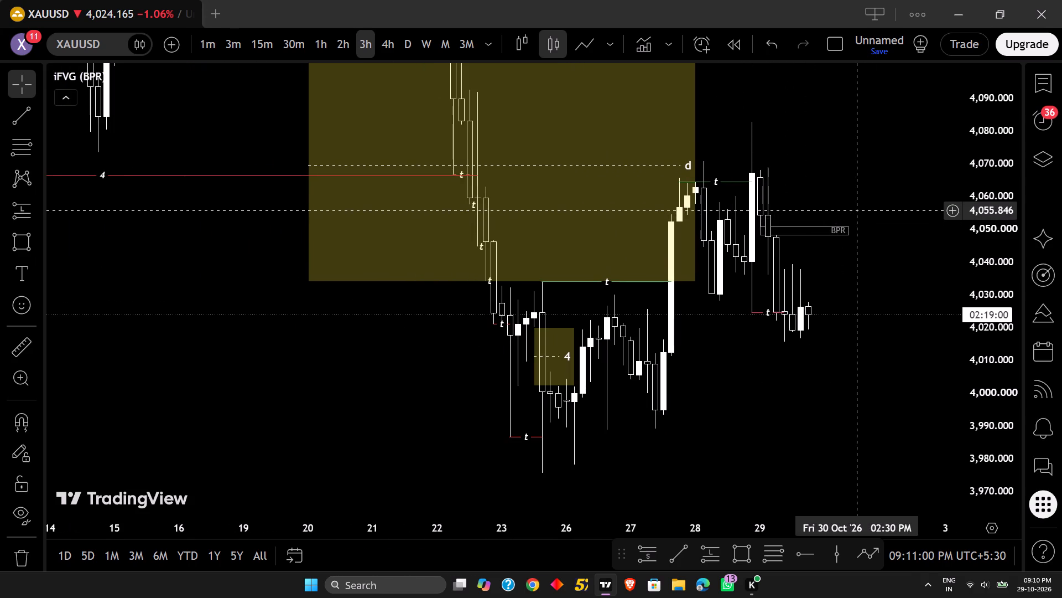
scroll(928, 375, "up", 11)
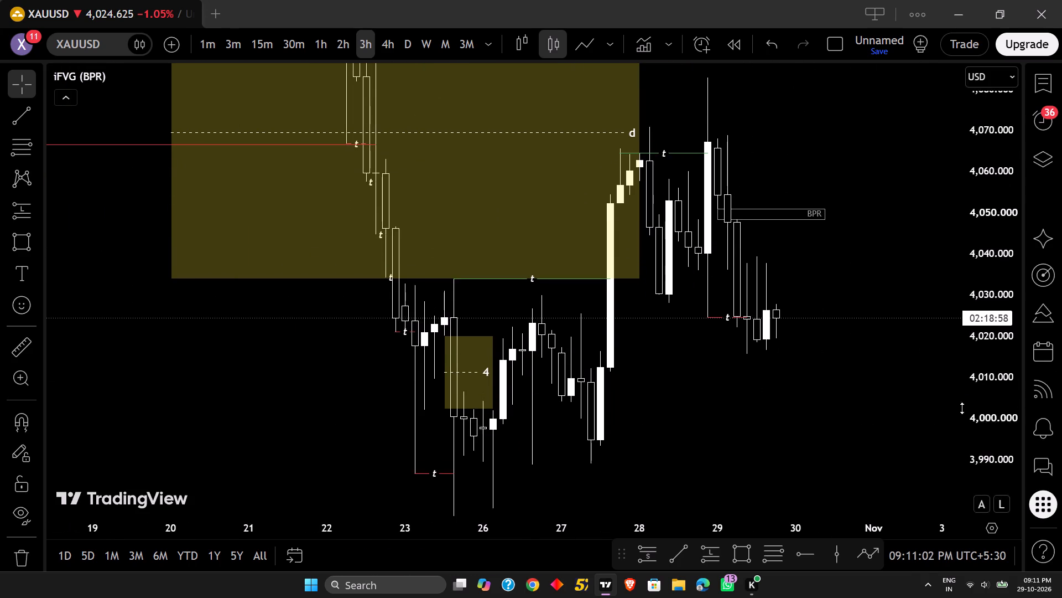
scroll(719, 460, "up", 3)
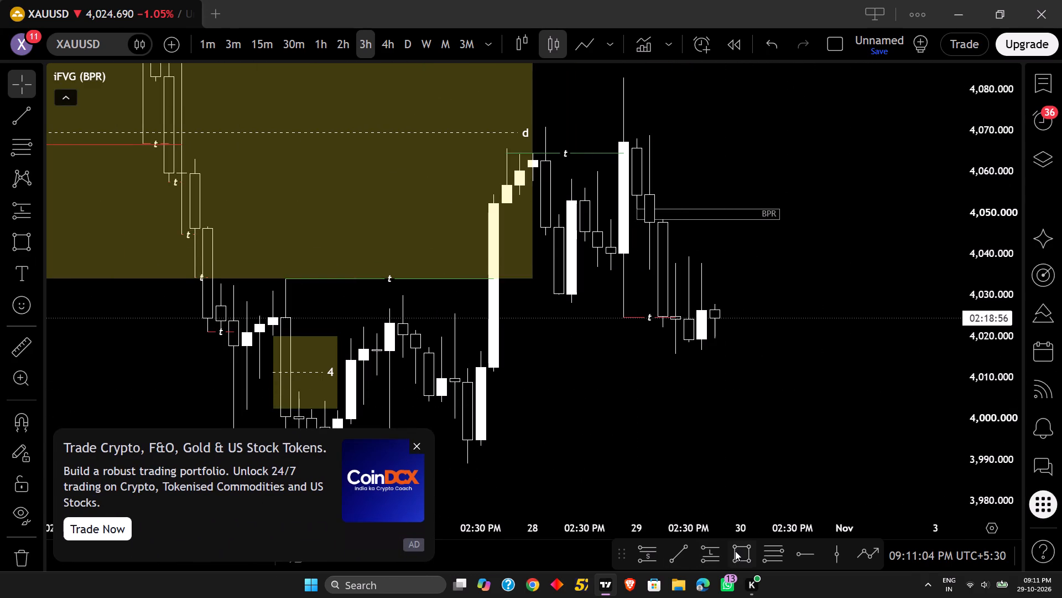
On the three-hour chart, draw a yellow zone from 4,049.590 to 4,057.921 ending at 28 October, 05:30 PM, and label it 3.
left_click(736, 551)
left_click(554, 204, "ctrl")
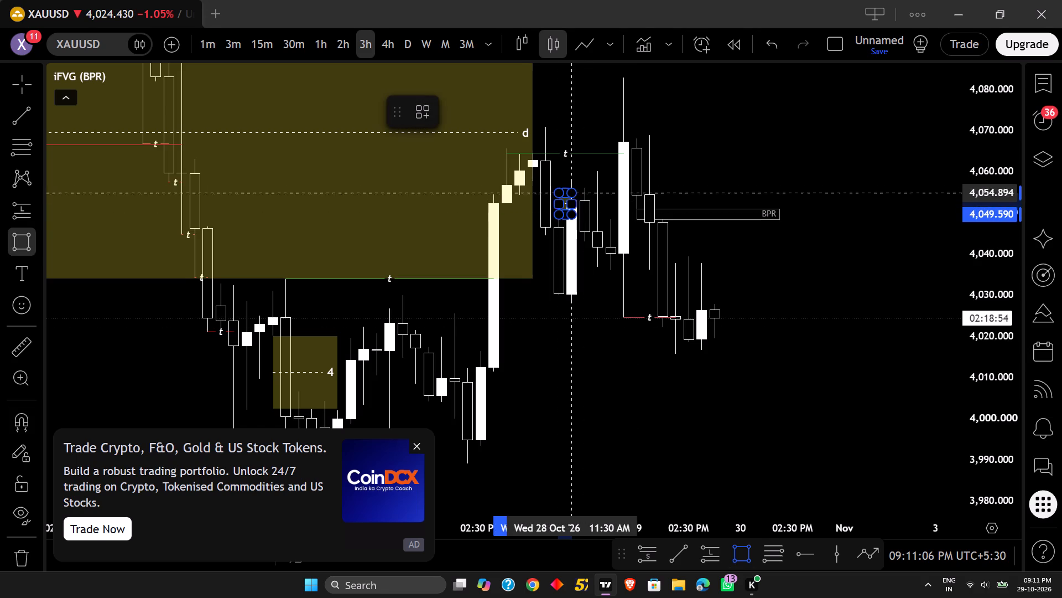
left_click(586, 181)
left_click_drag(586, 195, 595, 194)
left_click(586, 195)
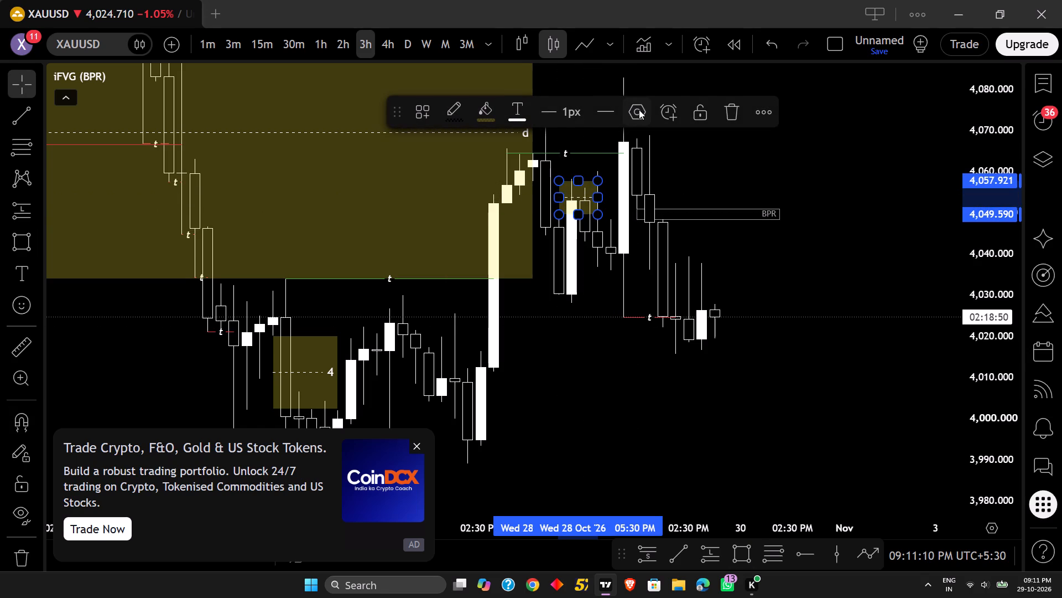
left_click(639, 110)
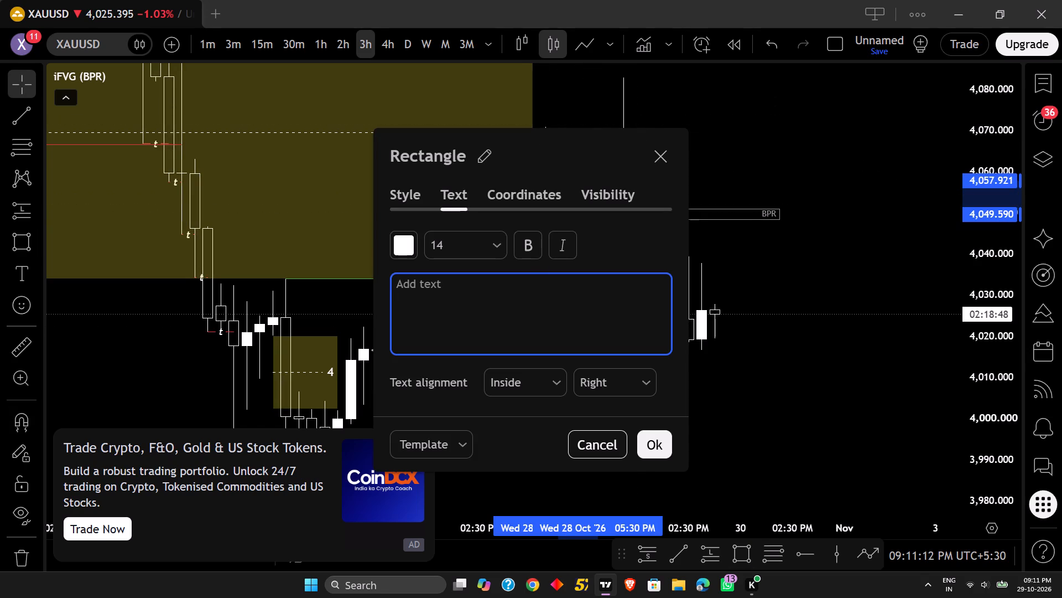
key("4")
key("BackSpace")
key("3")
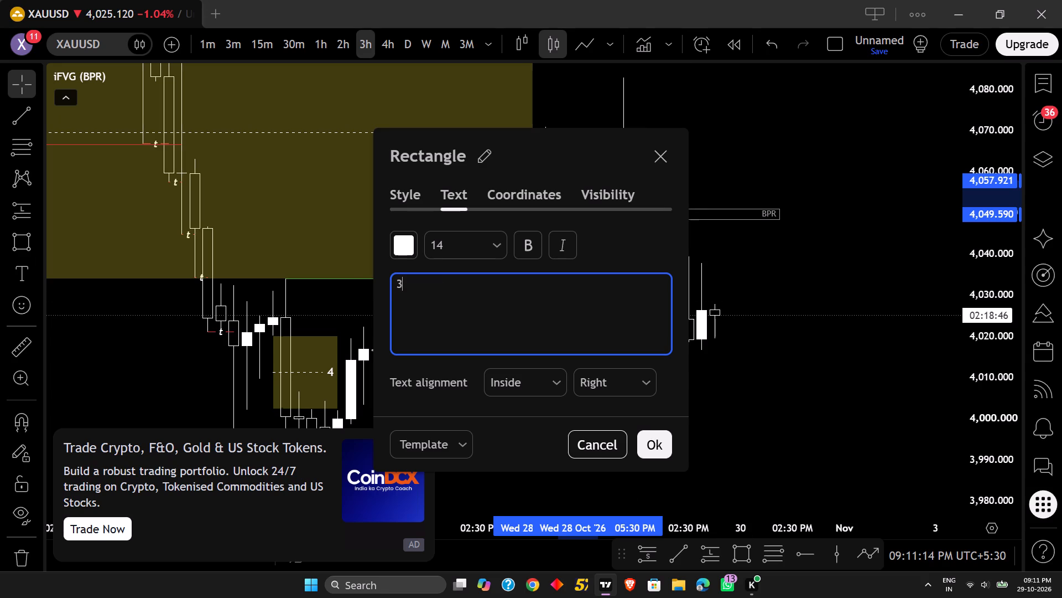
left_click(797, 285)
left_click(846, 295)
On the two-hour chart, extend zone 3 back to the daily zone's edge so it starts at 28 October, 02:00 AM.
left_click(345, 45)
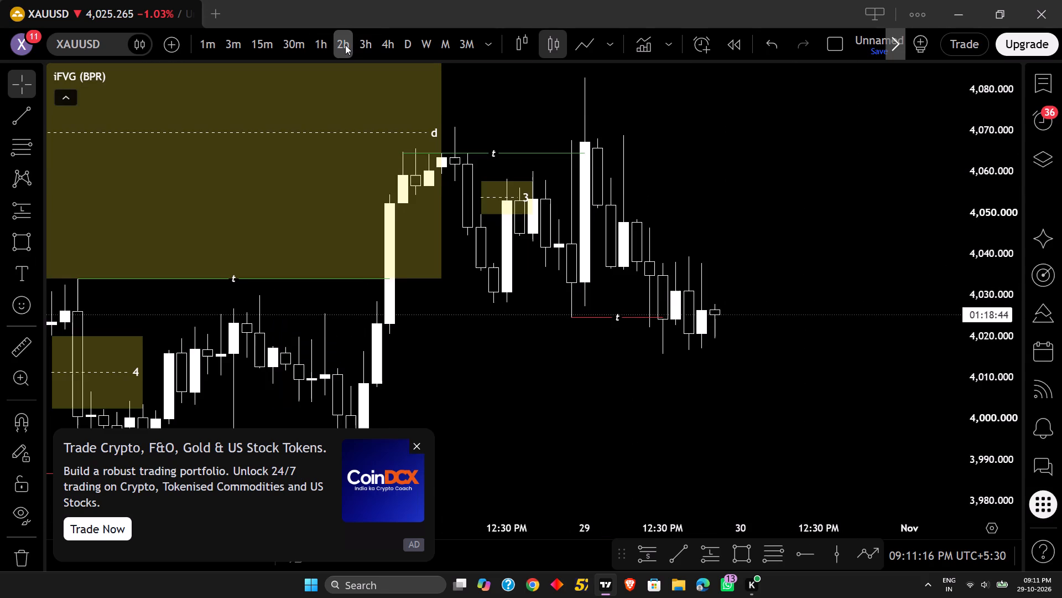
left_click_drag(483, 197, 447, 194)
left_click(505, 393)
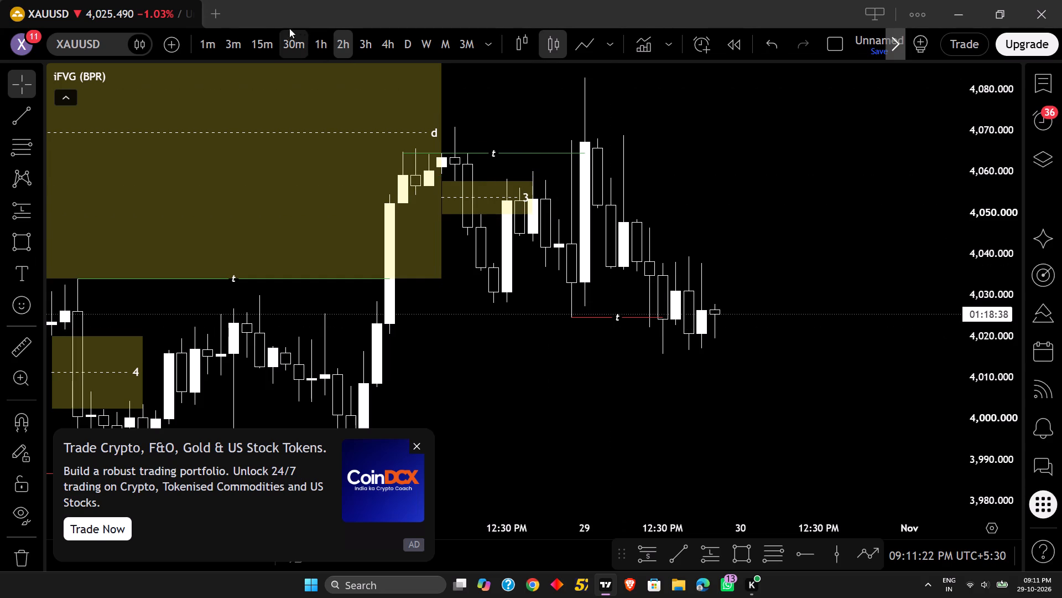
Examine XAUUSD's 30-minute price action around zone 3, the daily zone and the lines labelled t.
left_click(303, 46)
scroll(604, 239, "down", 5)
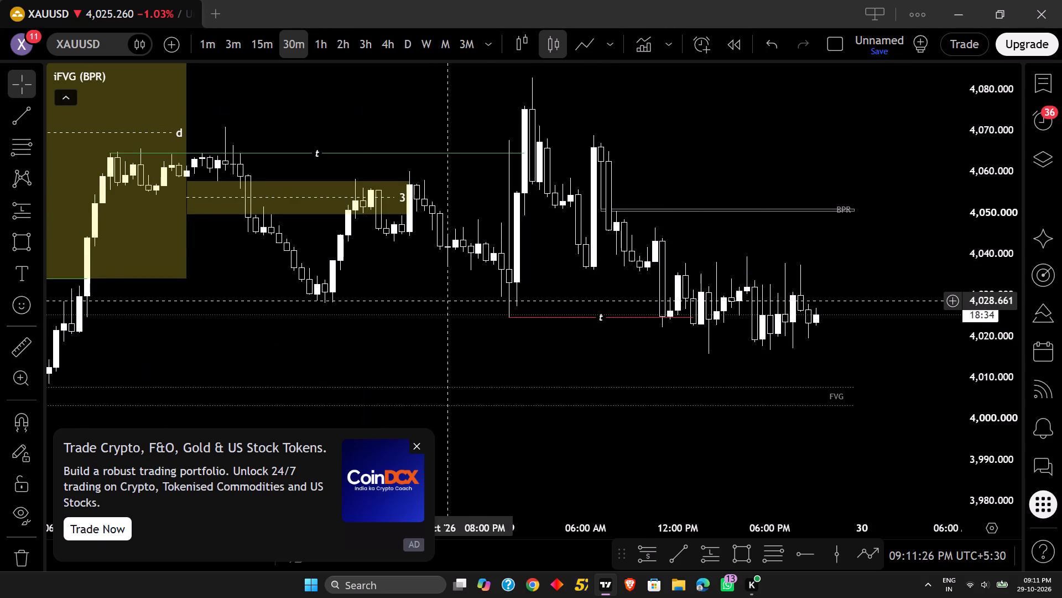
scroll(452, 316, "down", 5)
left_click_drag(606, 311, 558, 256)
left_click(416, 445)
left_click_drag(574, 415, 633, 373)
scroll(634, 372, "down", 4)
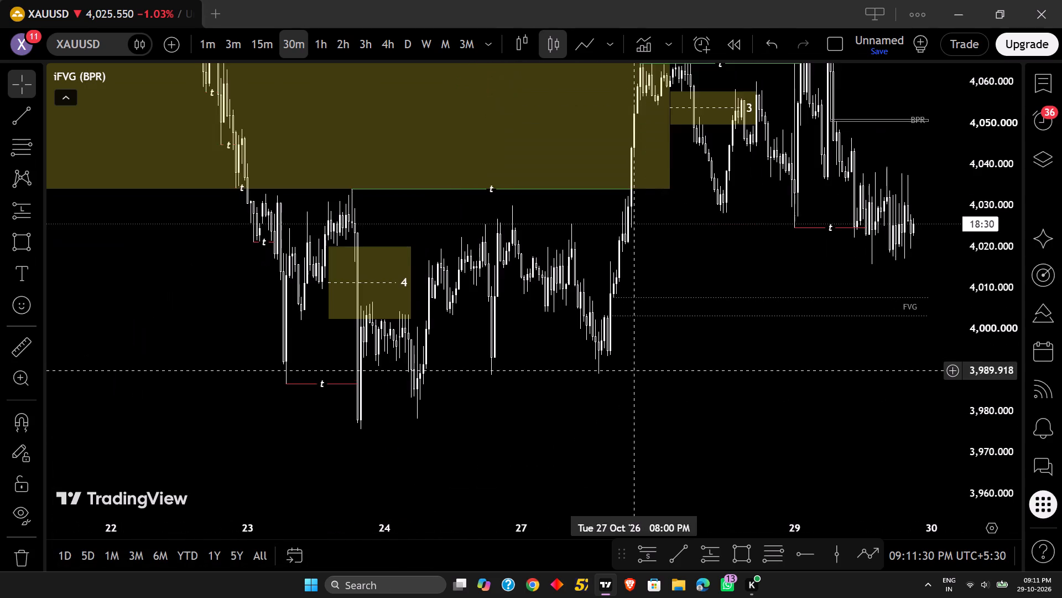
left_click_drag(948, 302, 935, 379)
left_click_drag(992, 338, 980, 334)
scroll(727, 337, "up", 6)
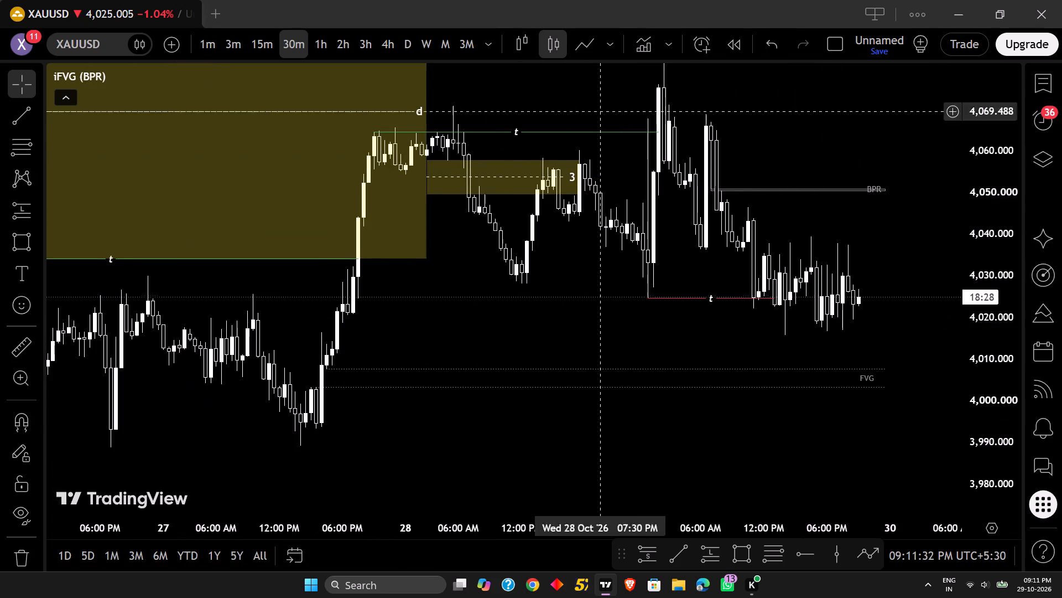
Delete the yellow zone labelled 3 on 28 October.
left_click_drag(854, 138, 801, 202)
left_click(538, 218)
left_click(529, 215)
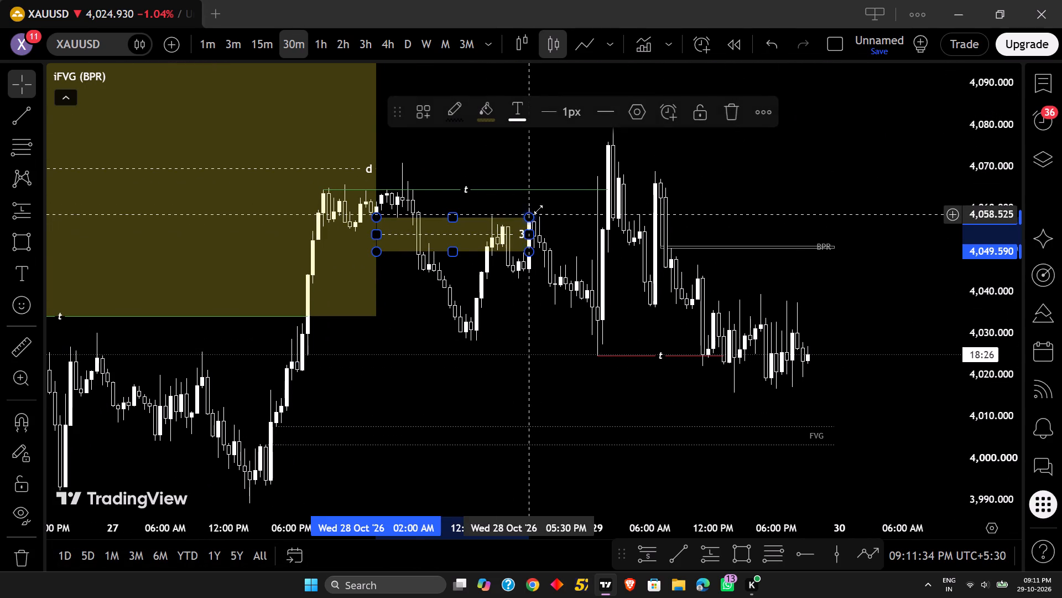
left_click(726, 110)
On the three-hour chart, draw a yellow zone over the BPR from 4,048.380 to 4,050.950, spanning 29 October, 08:30 AM to 30 October, 08:30 AM.
left_click_drag(856, 315, 804, 243)
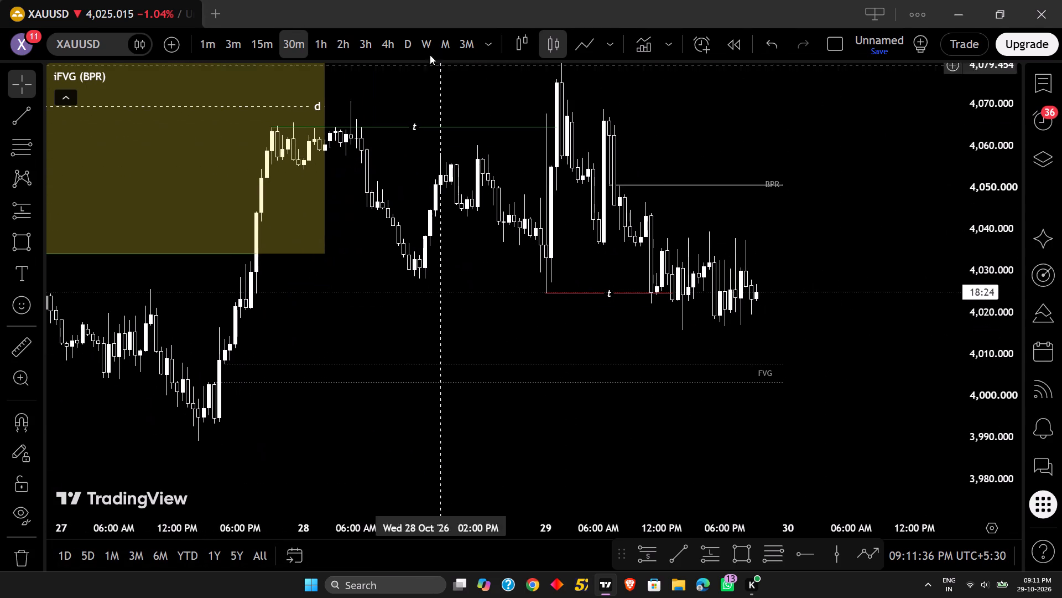
left_click(350, 32)
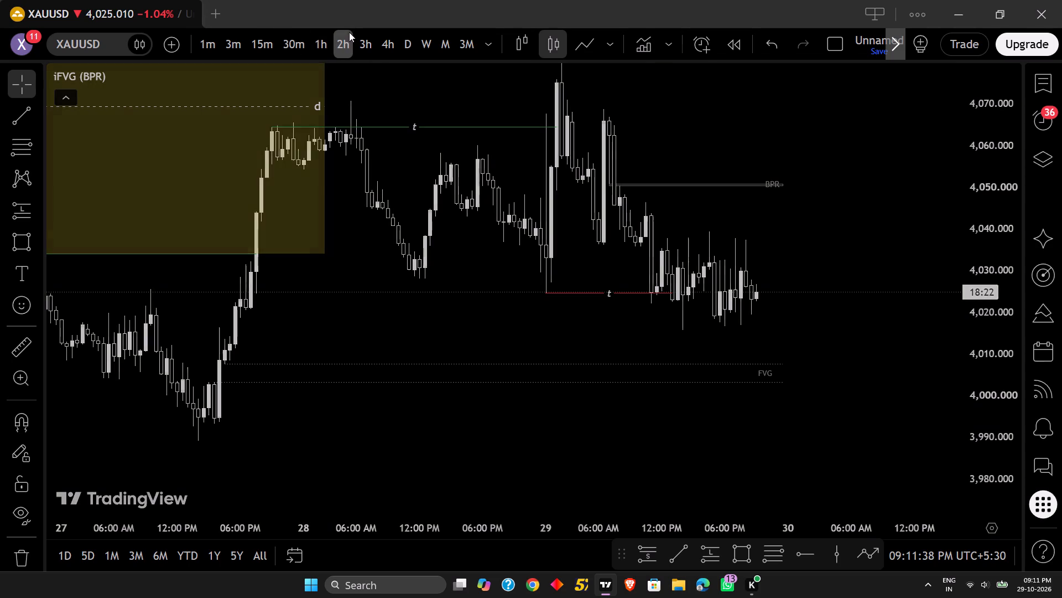
left_click(347, 35)
scroll(851, 268, "up", 5)
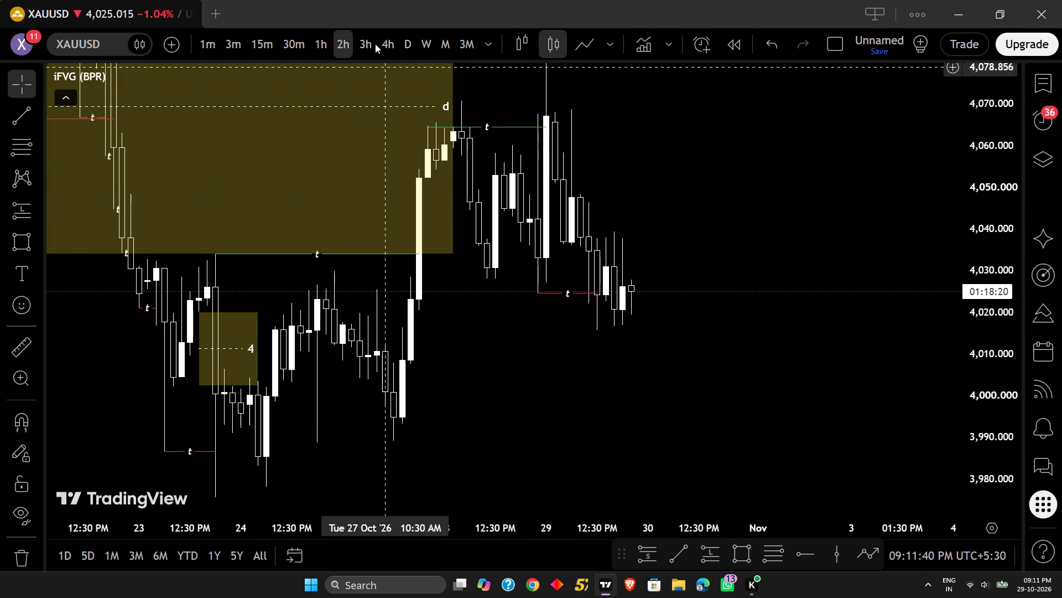
left_click(361, 44)
scroll(778, 322, "up", 4)
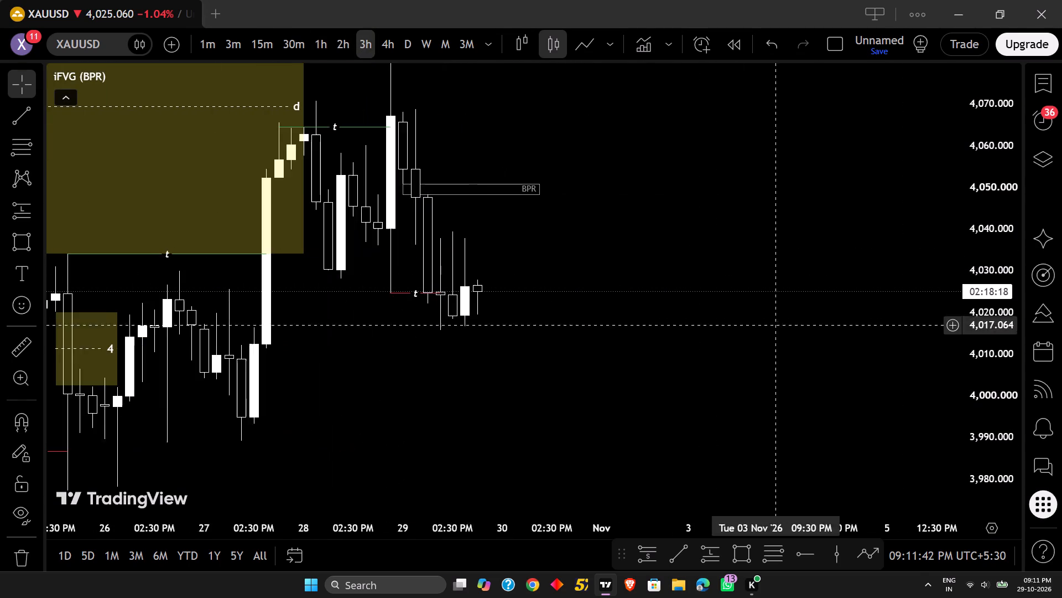
left_click_drag(501, 455, 767, 466)
scroll(688, 411, "up", 4)
left_click_drag(689, 390, 677, 441)
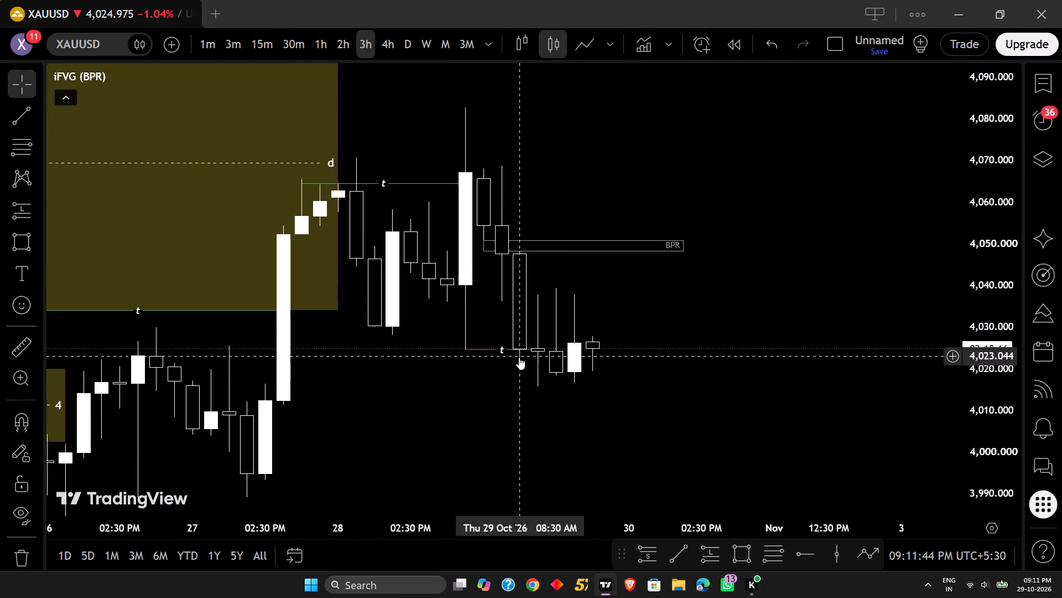
left_click(731, 552, "ctrl")
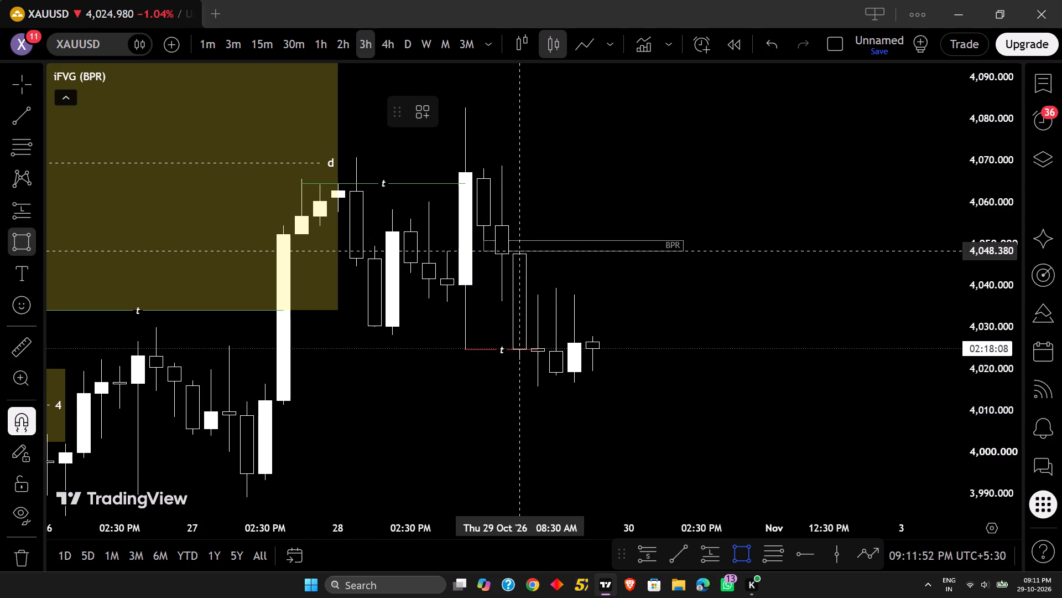
left_click(513, 243, "ctrl")
left_click(668, 240)
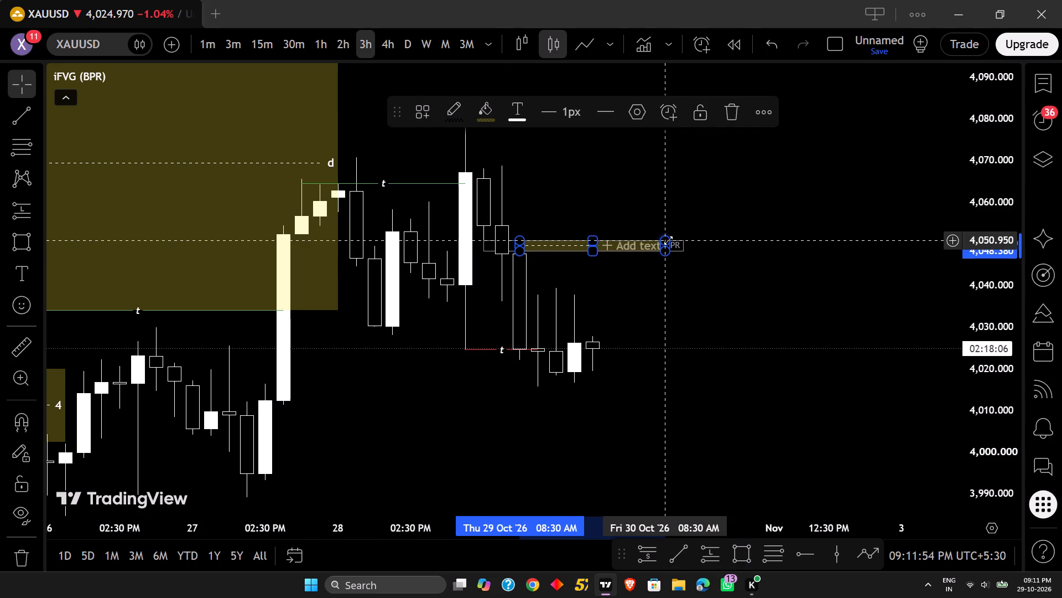
Label the new yellow zone over the BPR 3.
left_click(648, 246)
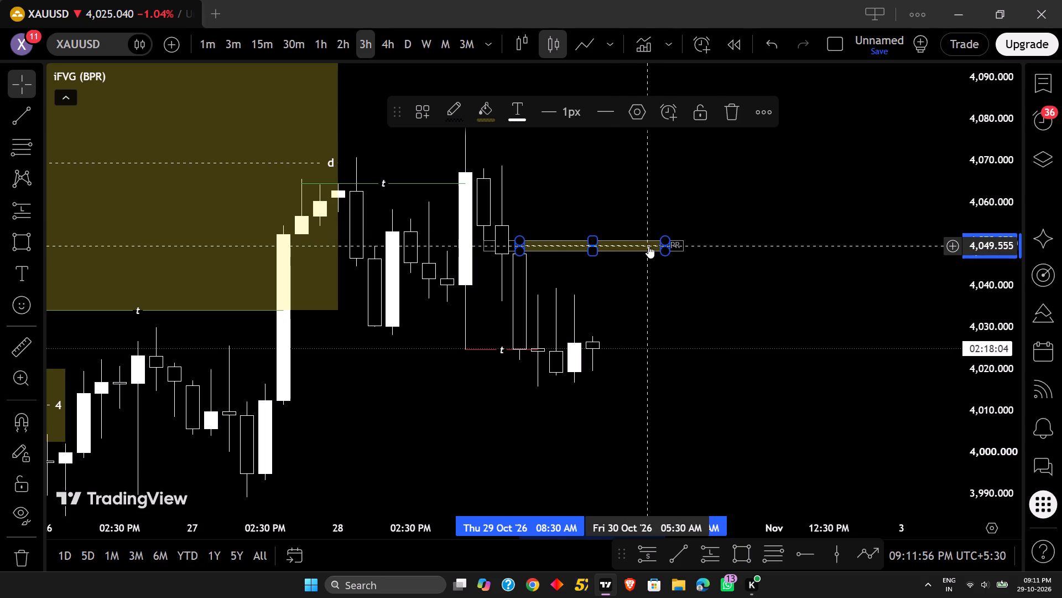
key("3")
left_click(790, 280)
left_click(647, 244)
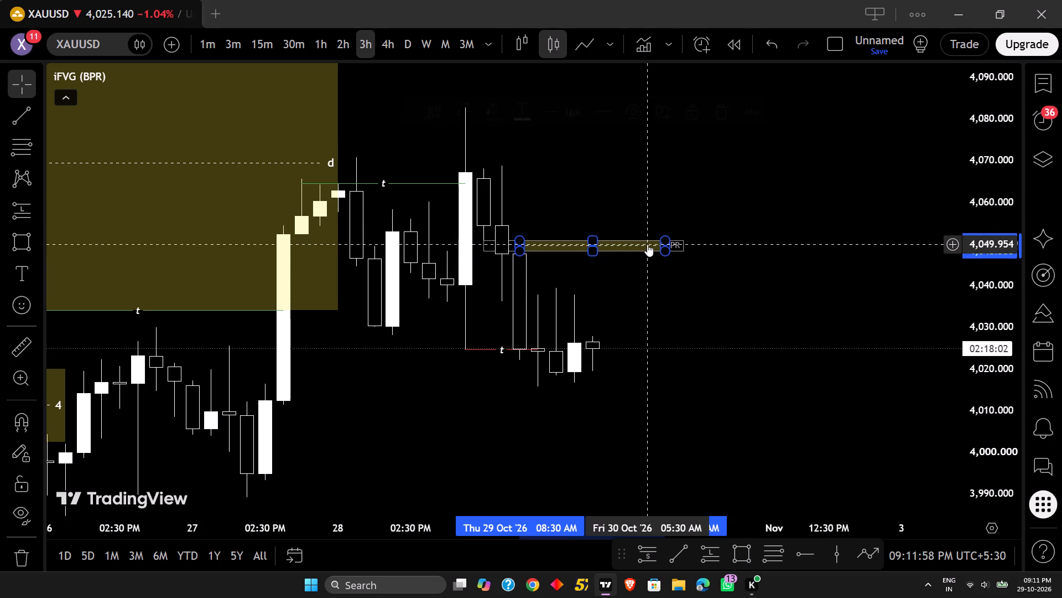
left_click(649, 242)
left_click(633, 108)
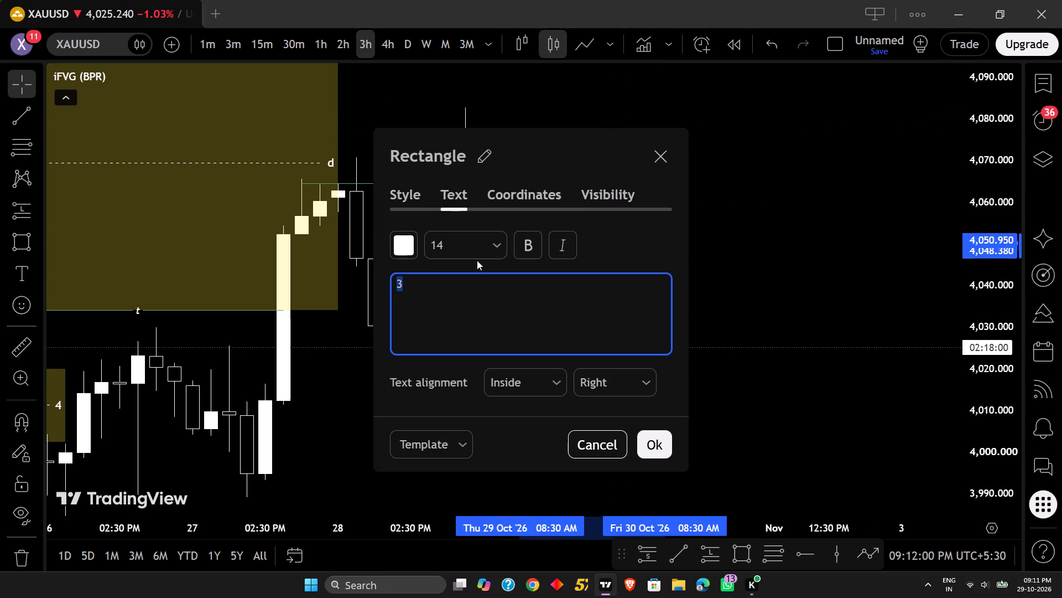
left_click(472, 305)
left_click(664, 445)
left_click(731, 423)
Extend zone 3 back in time so it starts at the beginning of the BPR box.
scroll(1042, 403, "up", 7)
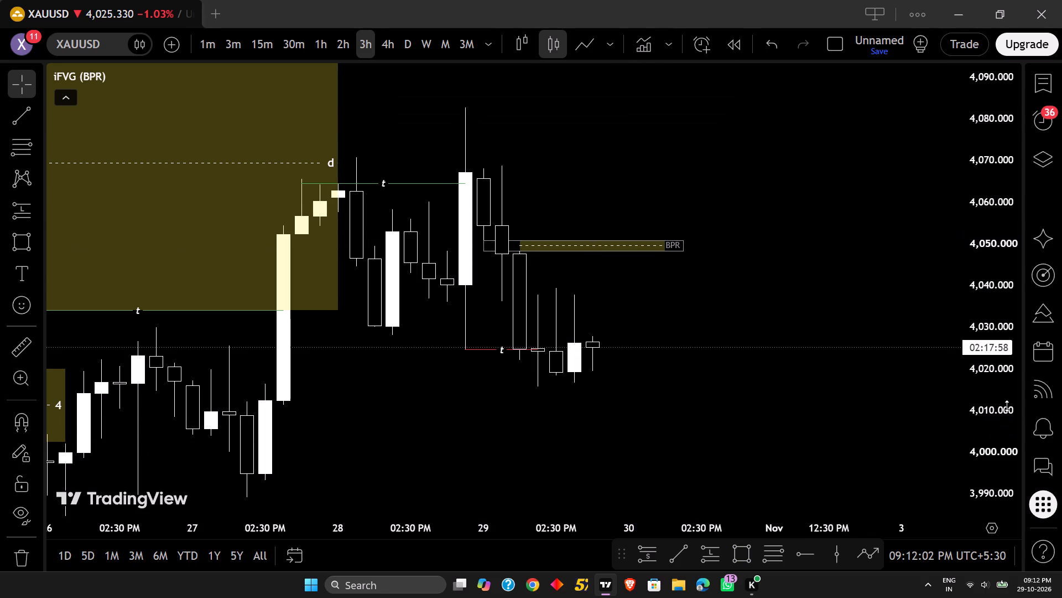
scroll(1007, 406, "up", 5)
scroll(995, 406, "down", 6)
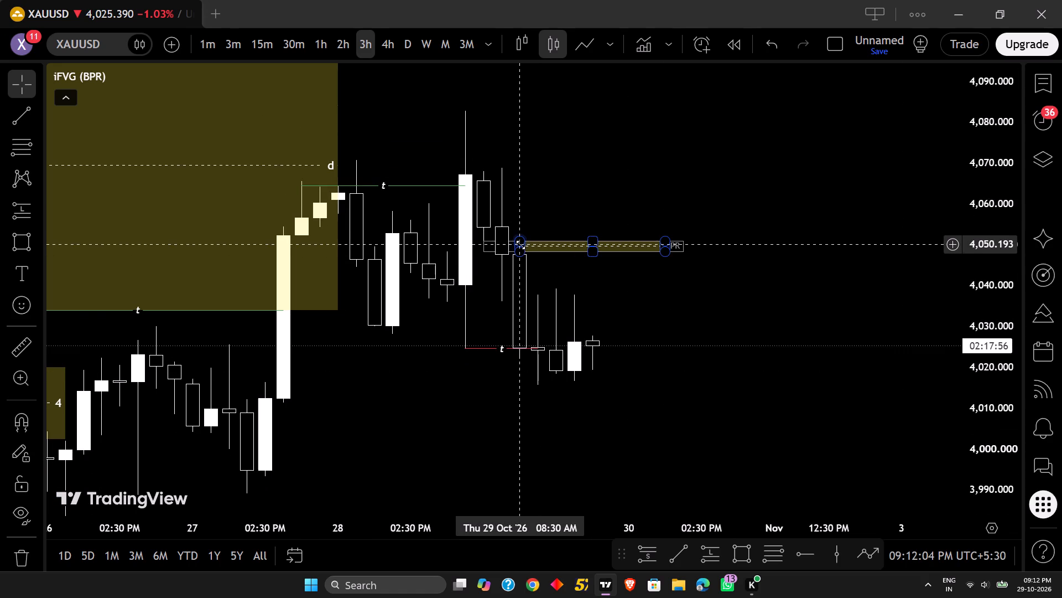
scroll(1028, 382, "up", 20)
scroll(1028, 382, "up", 1)
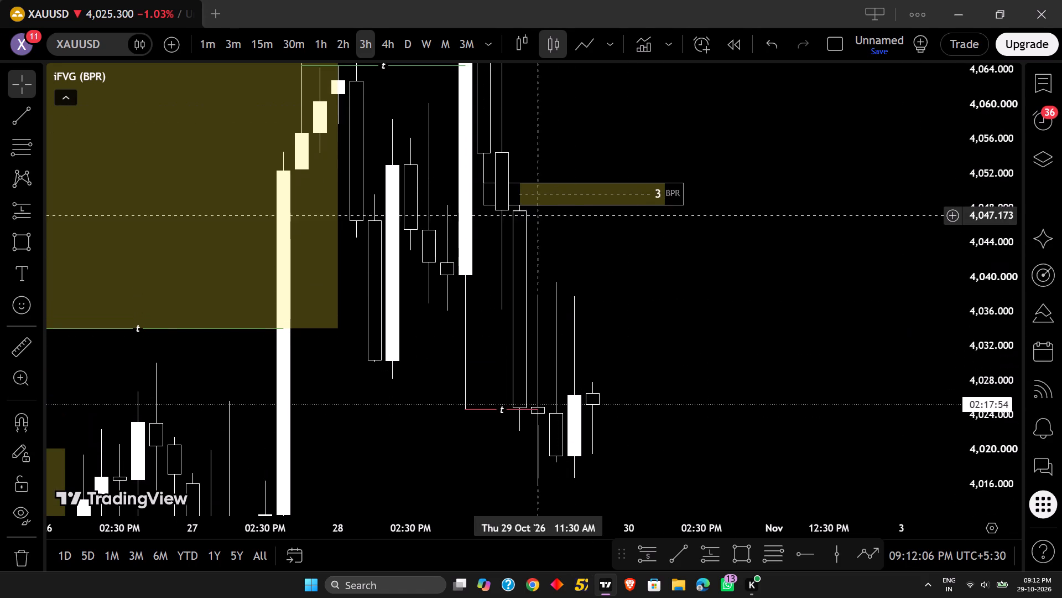
left_click_drag(522, 194, 487, 197)
left_click(744, 270)
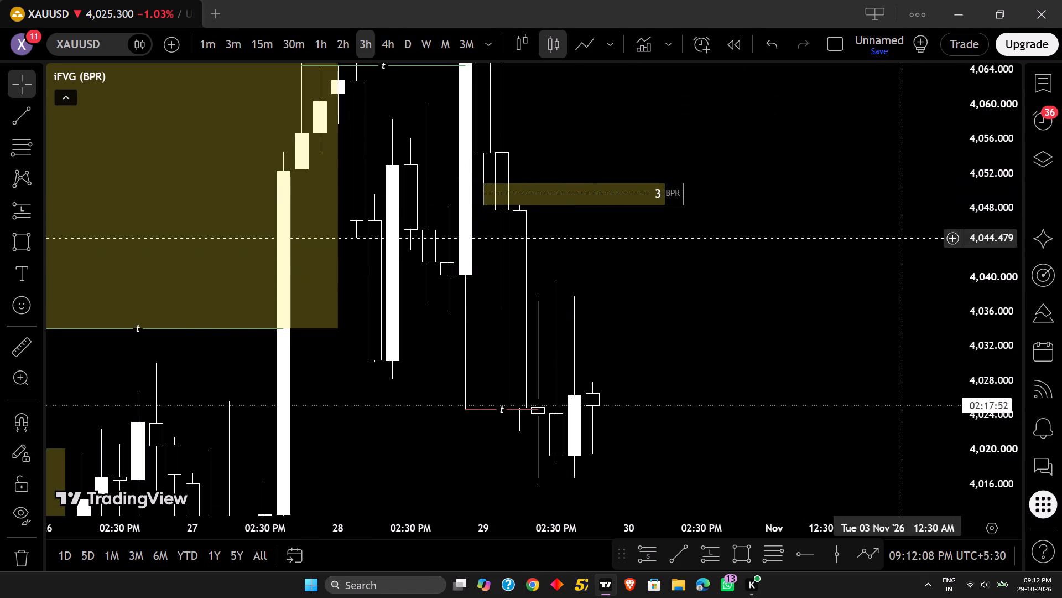
Examine zone 3 and the surrounding price action on the four-hour, two-hour and 30-minute charts.
left_click(389, 45)
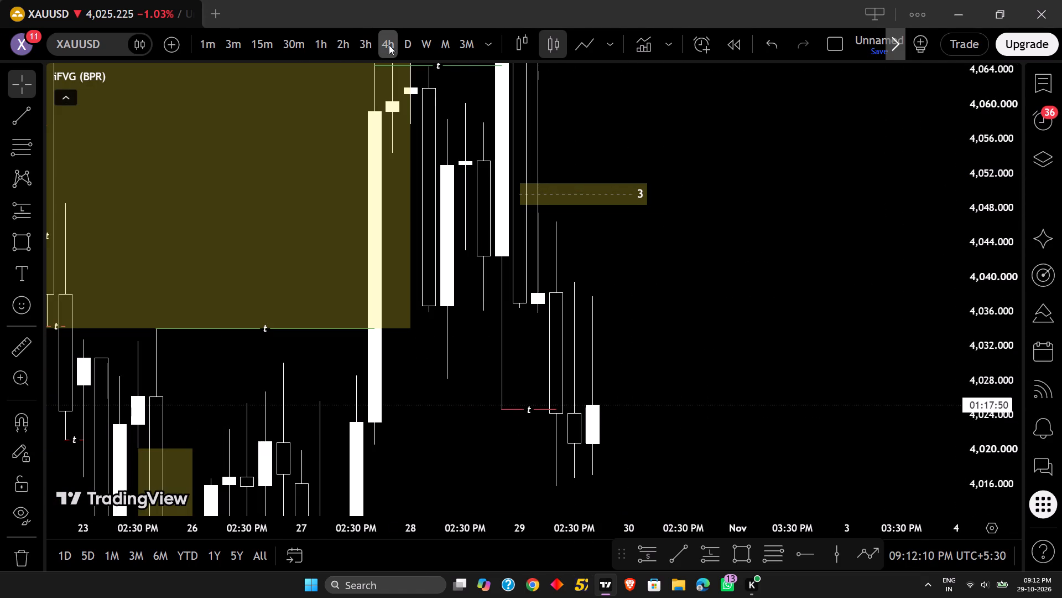
left_click_drag(1007, 188, 1036, 416)
left_click(343, 46)
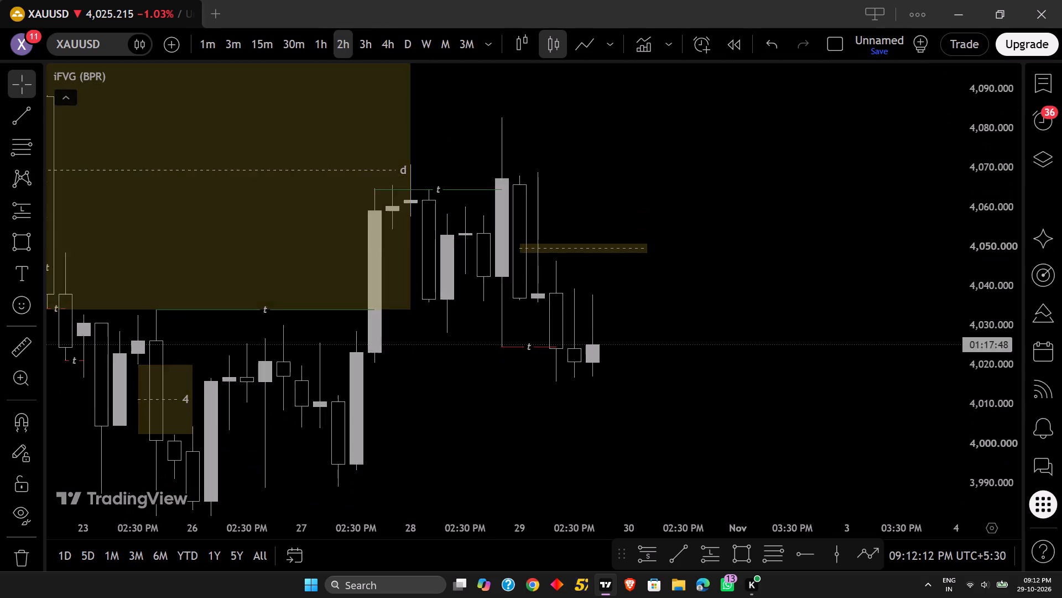
scroll(1005, 341, "up", 19)
scroll(979, 308, "down", 5)
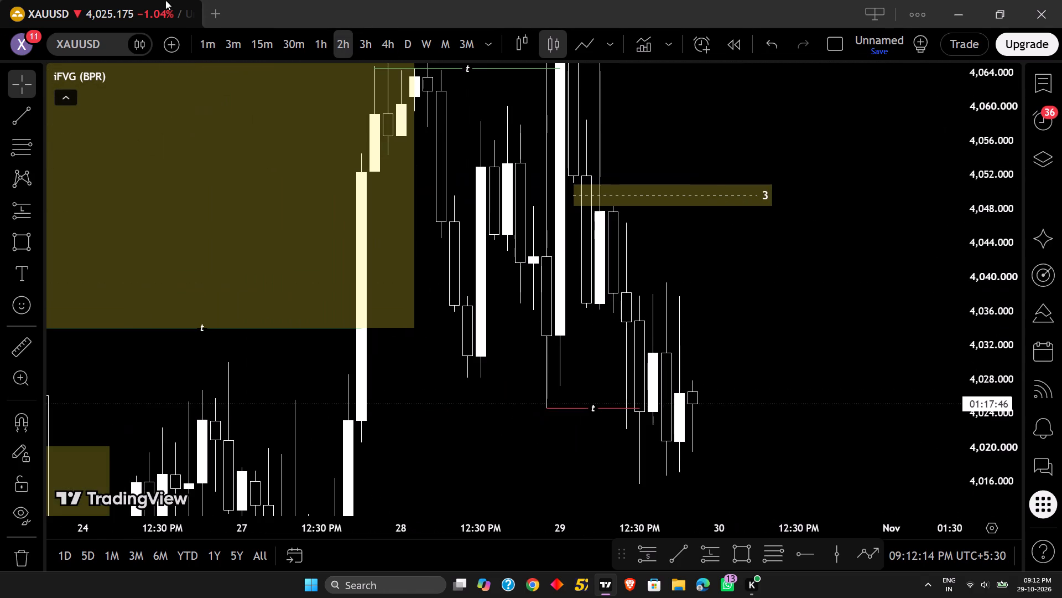
left_click(286, 47)
scroll(797, 354, "down", 5)
left_click_drag(880, 311, 824, 293)
left_click_drag(1047, 247, 1049, 385)
left_click_drag(982, 271, 986, 469)
scroll(872, 391, "down", 4)
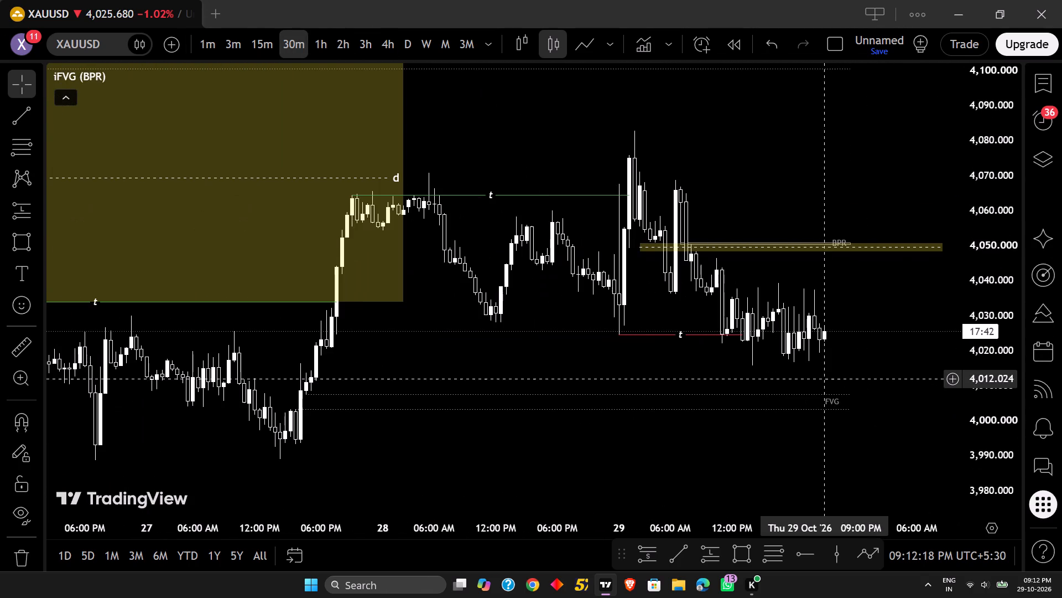
scroll(653, 380, "down", 5)
scroll(652, 379, "up", 3)
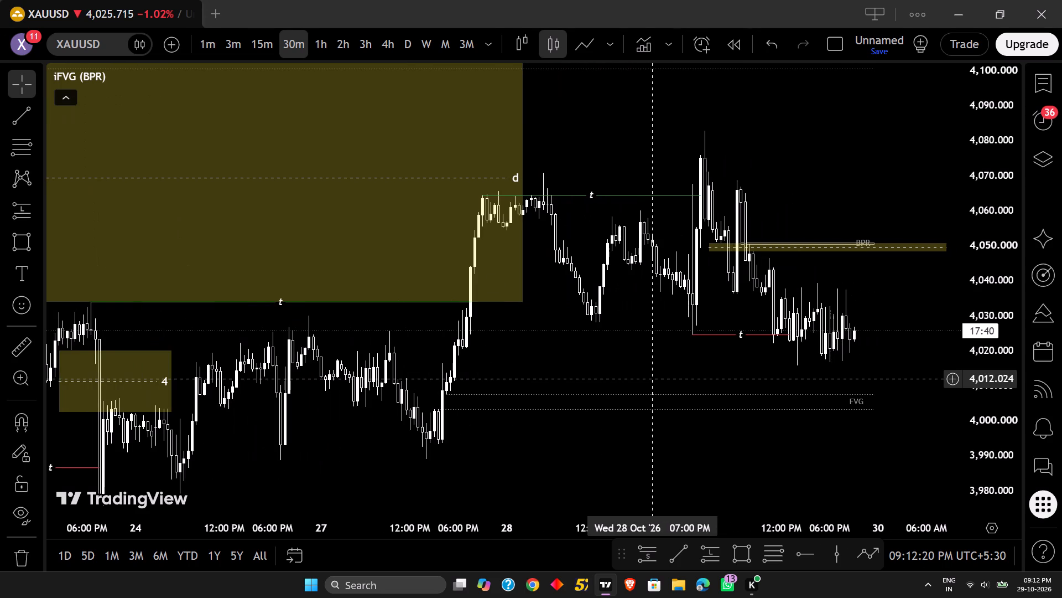
Examine XAUUSD's 15-minute price action around zone 3, the daily zone and the wider October decline towards the last liq line.
left_click(272, 48)
scroll(722, 399, "down", 3)
left_click_drag(617, 369, 844, 428)
scroll(1061, 438, "up", 20)
scroll(1061, 438, "up", 5)
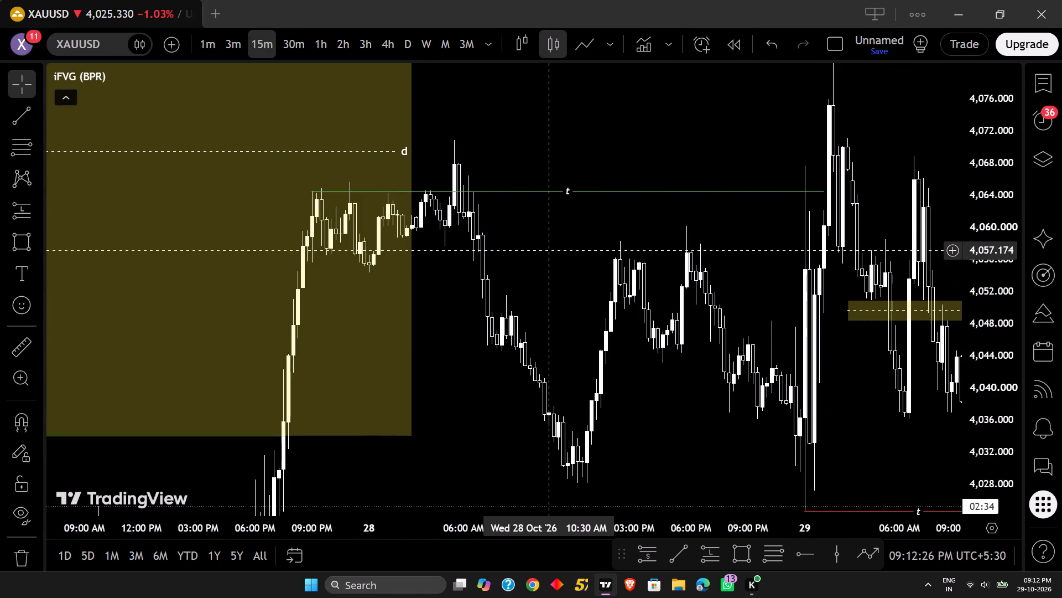
left_click_drag(716, 374, 481, 342)
left_click_drag(919, 369, 607, 293)
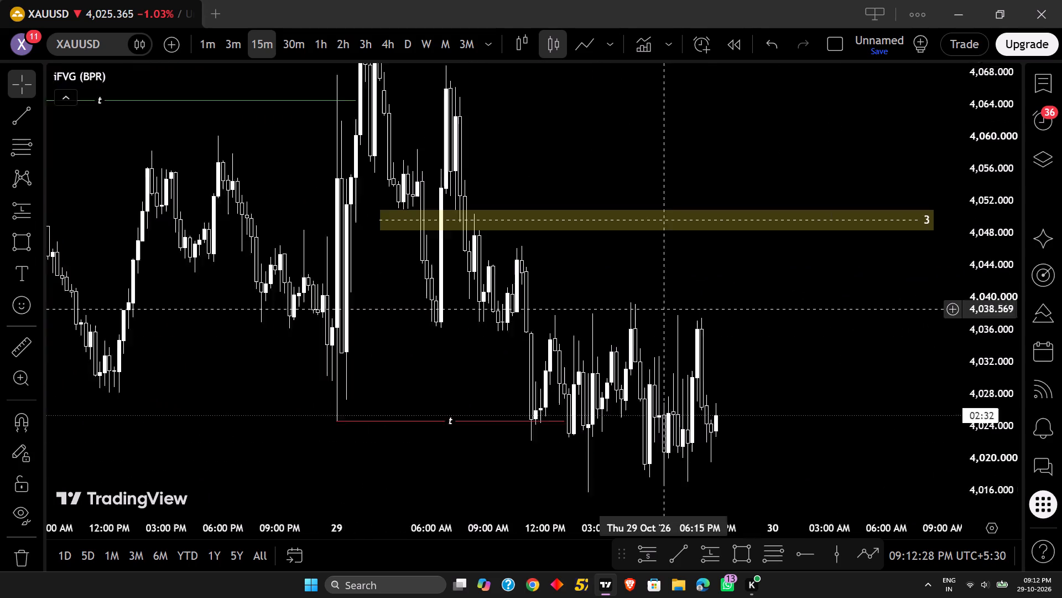
left_click_drag(607, 293, 545, 272)
left_click_drag(686, 300, 721, 290)
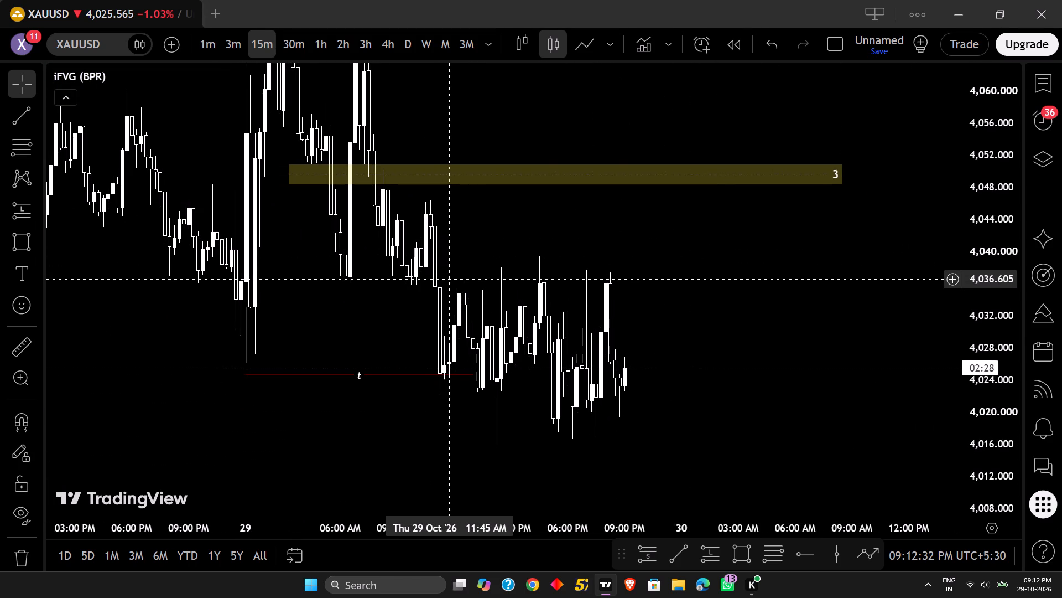
left_click_drag(386, 234, 391, 250)
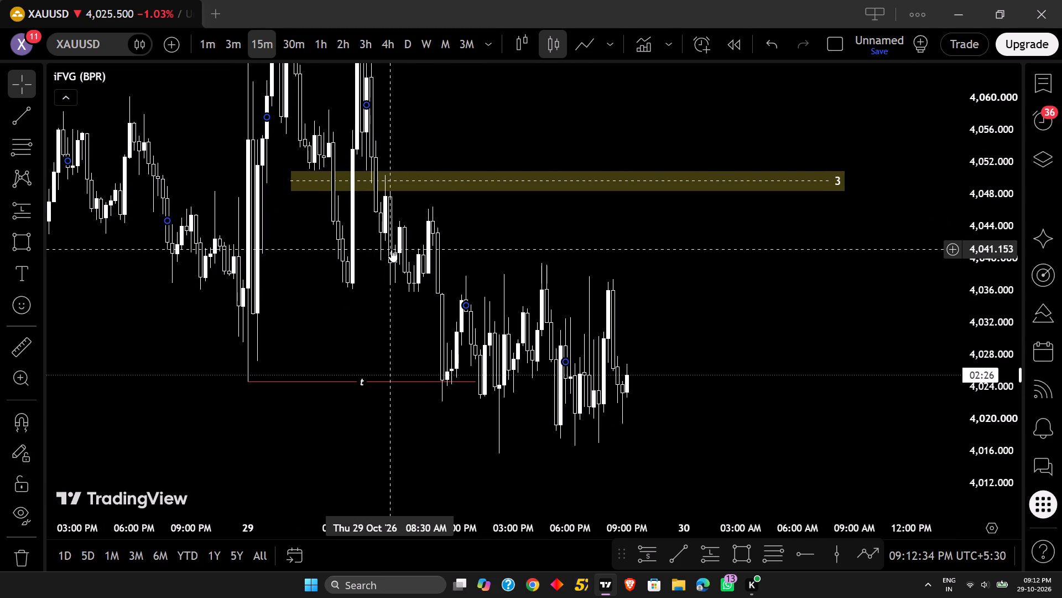
left_click(373, 286)
left_click_drag(371, 300, 372, 311)
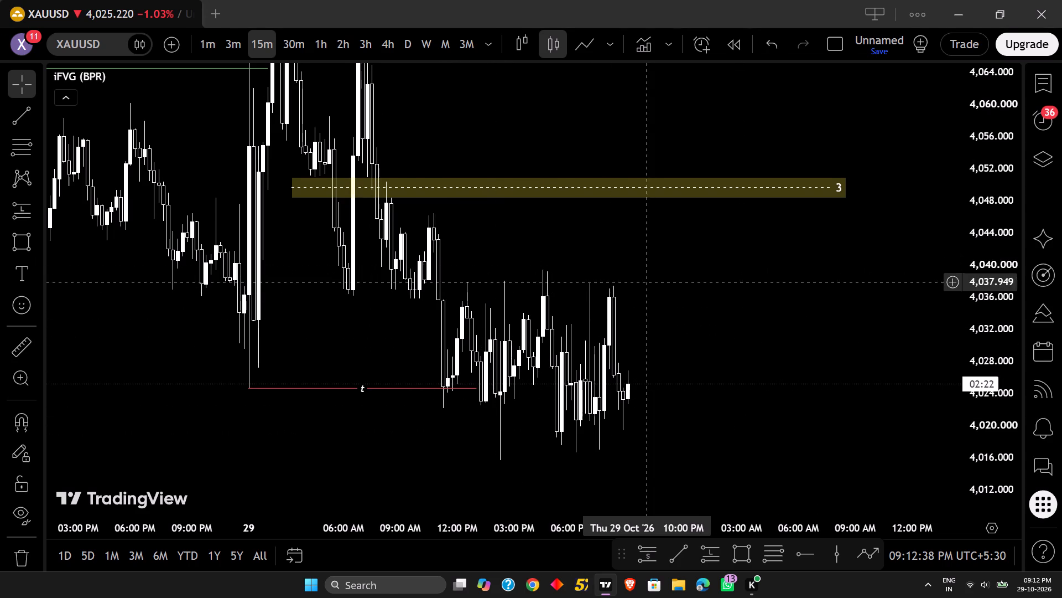
left_click_drag(653, 282, 670, 275)
left_click_drag(1003, 266, 1009, 456)
scroll(749, 407, "down", 5)
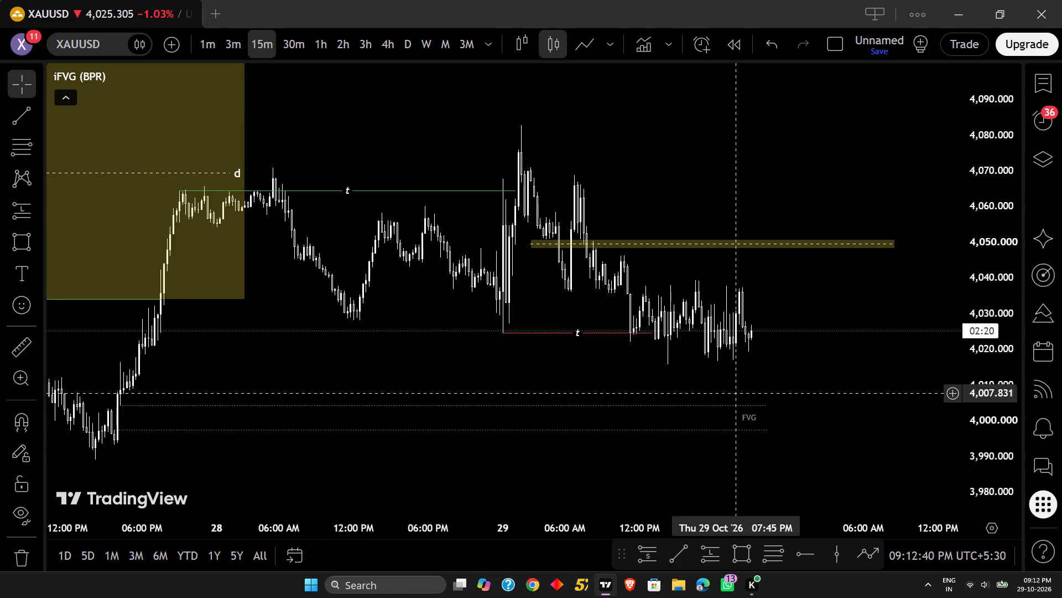
scroll(737, 393, "down", 9)
left_click_drag(995, 286, 966, 520)
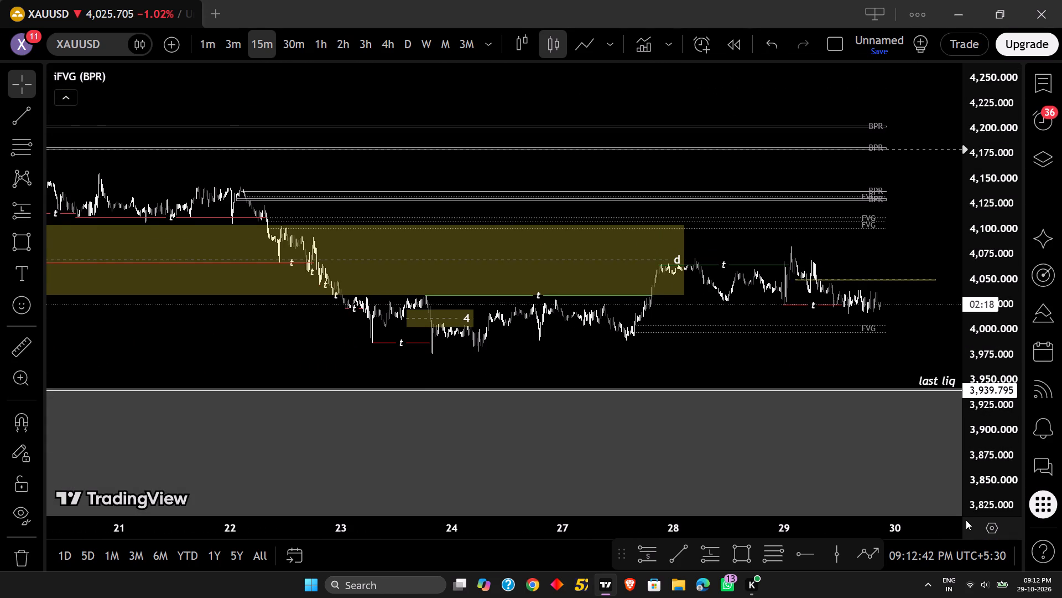
left_click_drag(966, 520, 967, 488)
scroll(688, 417, "down", 10)
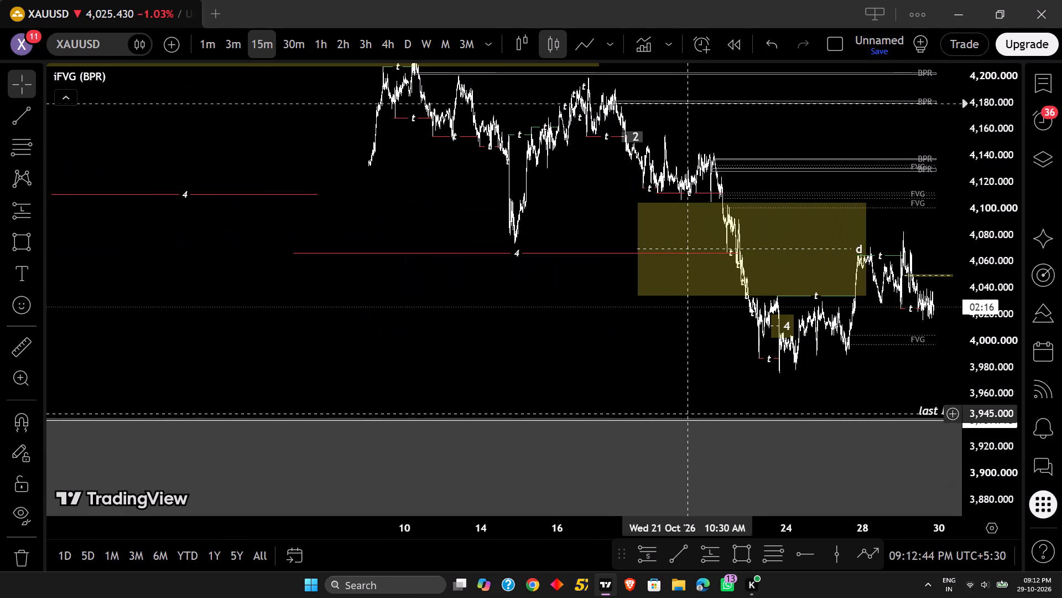
scroll(687, 414, "down", 5)
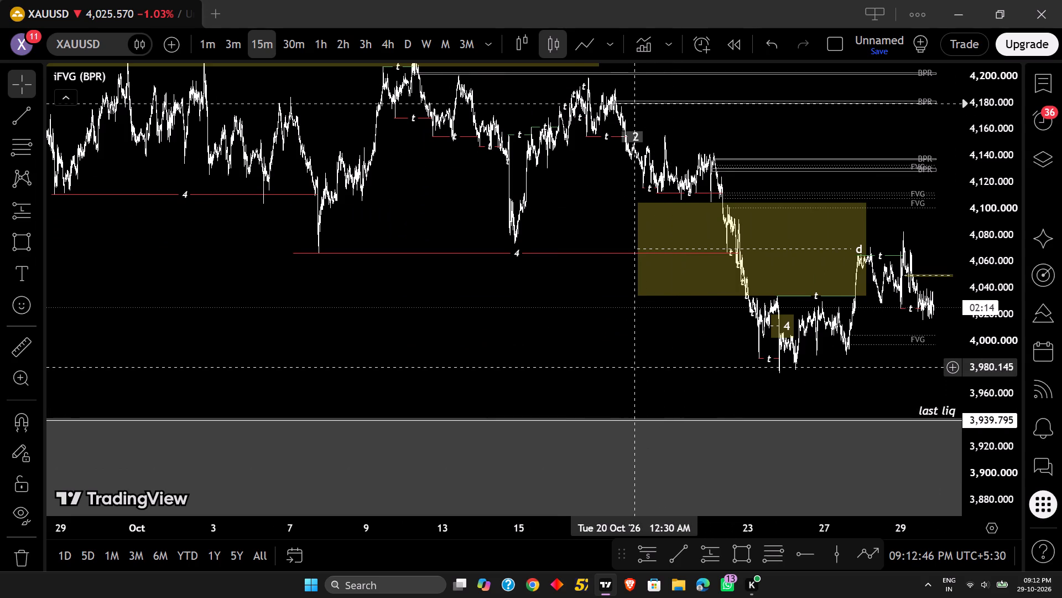
Examine XAUUSD's four-hour October structure between the weekly zone W, the daily zone and the last liq line.
left_click(392, 42)
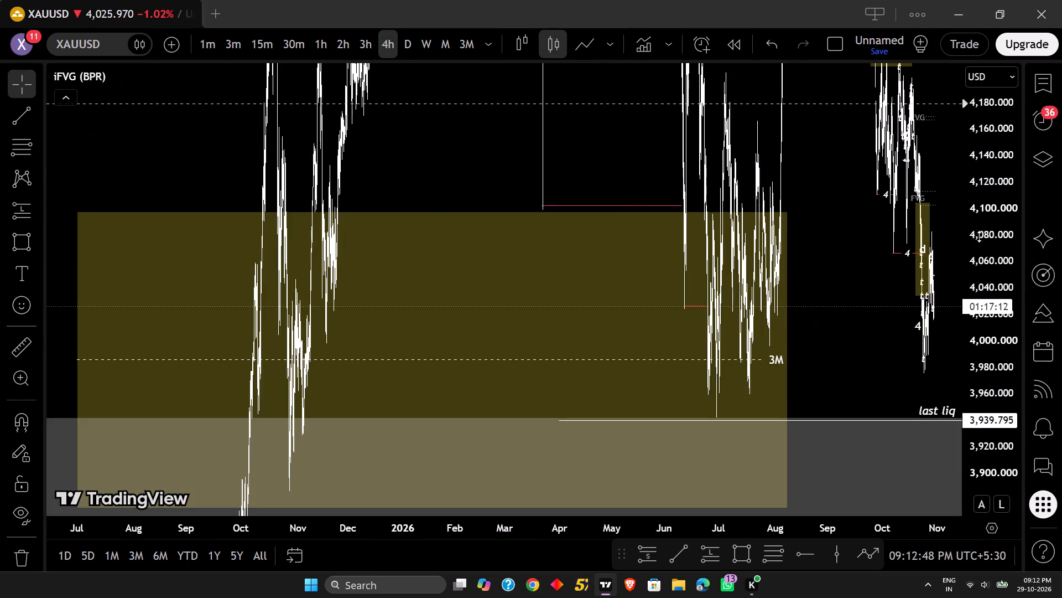
left_click_drag(981, 238, 969, 548)
scroll(663, 421, "up", 20)
scroll(663, 421, "up", 5)
scroll(941, 420, "up", 3)
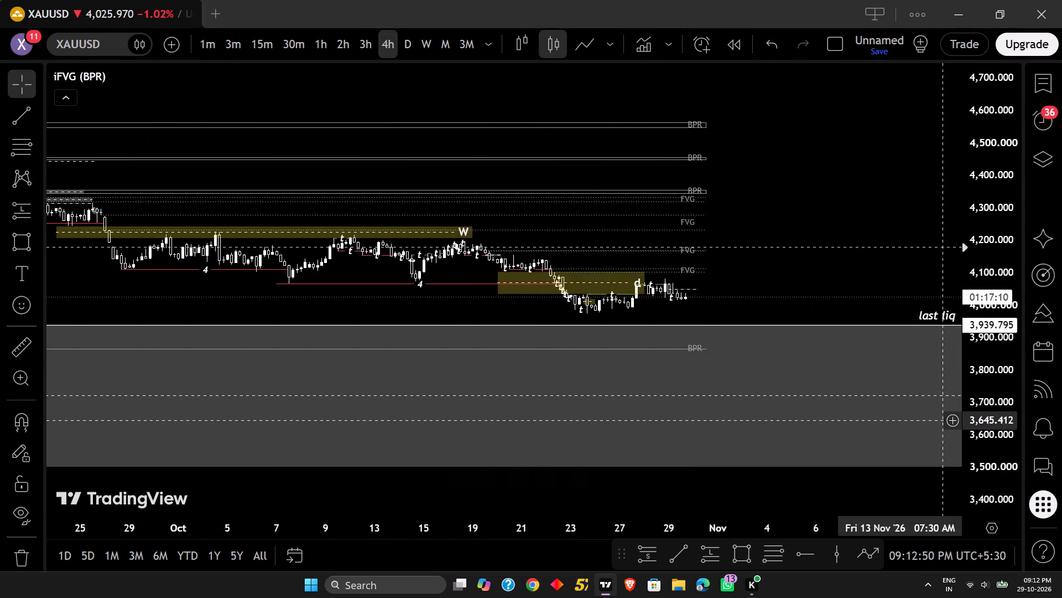
scroll(941, 420, "up", 3)
scroll(990, 432, "up", 20)
scroll(865, 409, "down", 3)
scroll(792, 386, "down", 1)
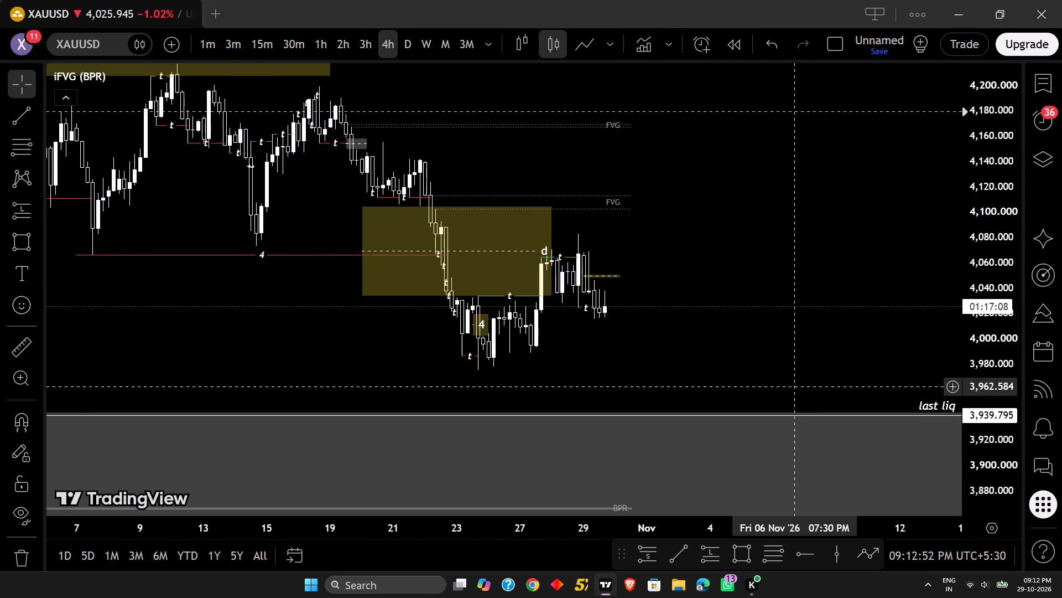
left_click_drag(837, 327, 840, 383)
left_click_drag(954, 350, 959, 396)
left_click_drag(979, 382, 981, 410)
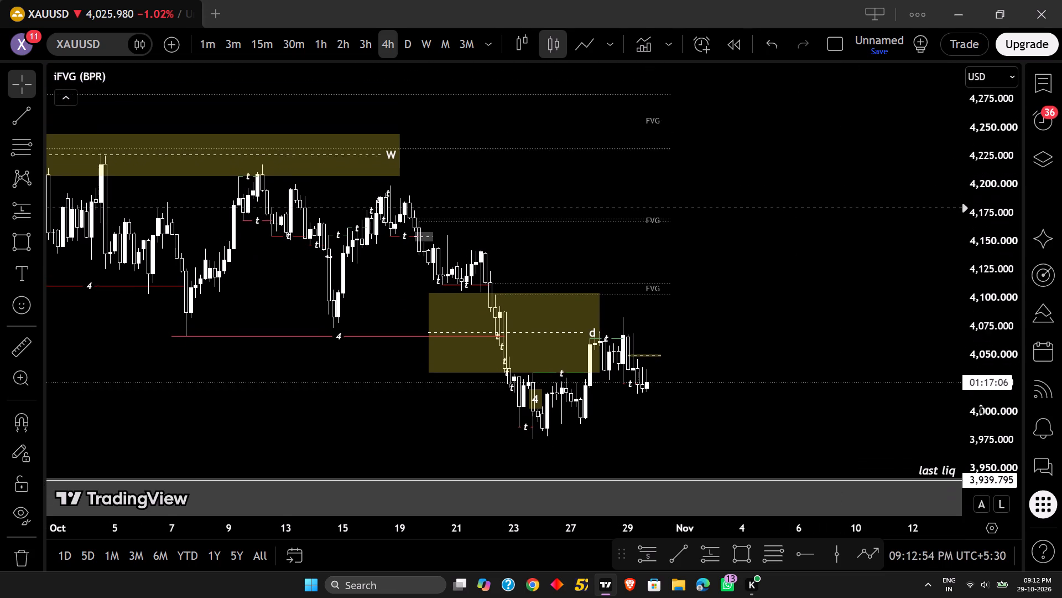
left_click_drag(981, 410, 979, 405)
left_click_drag(837, 384, 842, 359)
left_click(772, 552)
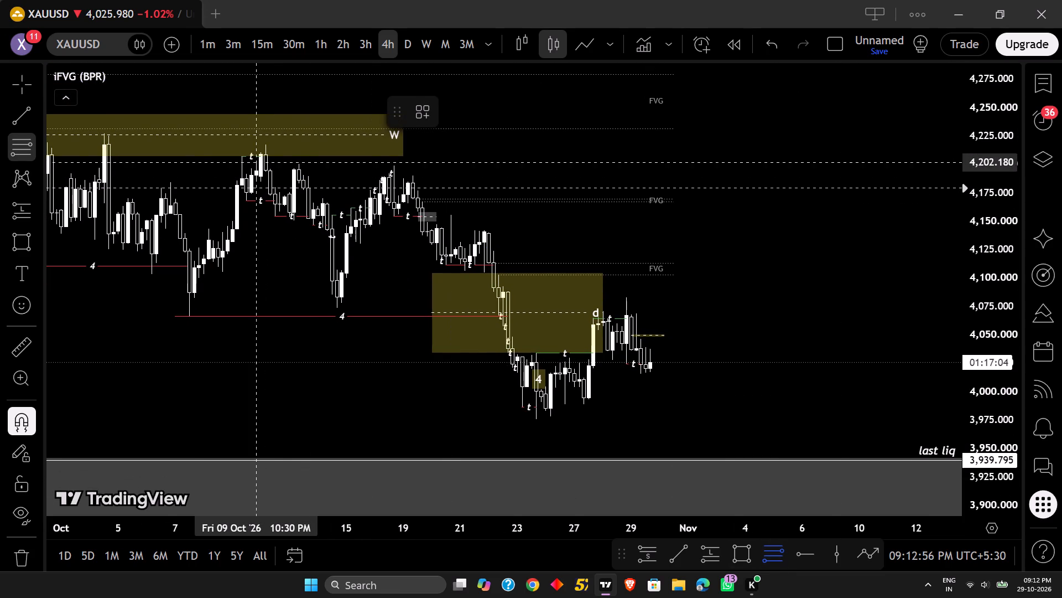
right_click(283, 279)
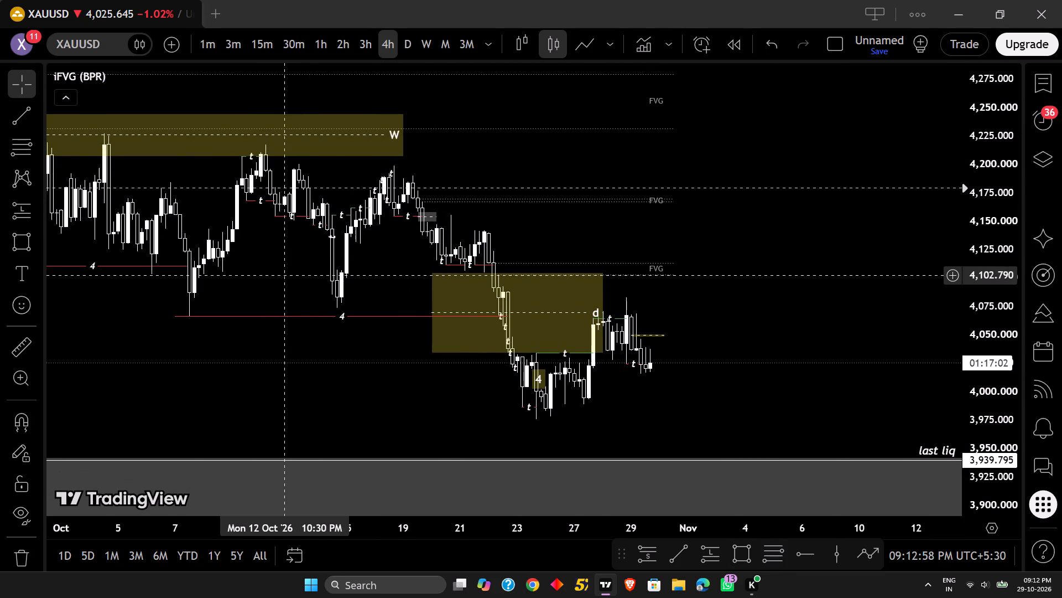
scroll(277, 270, "down", 2)
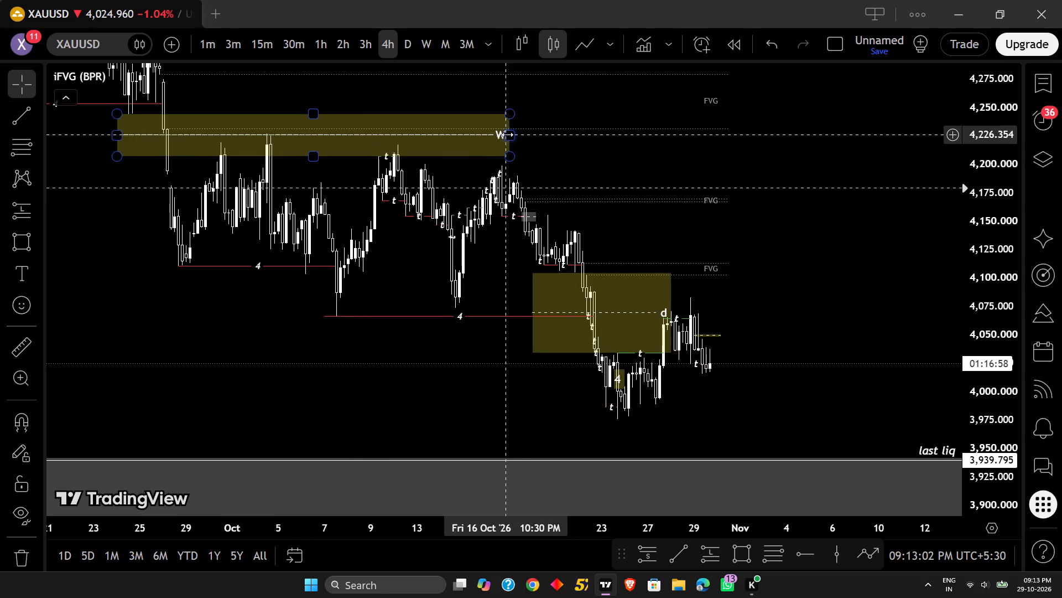
Shorten weekly zone W to about 6 October and delete the group of t-labelled structure markings between about 9 and 20 October.
left_click_drag(507, 135, 308, 135)
left_click_drag(370, 143, 730, 238)
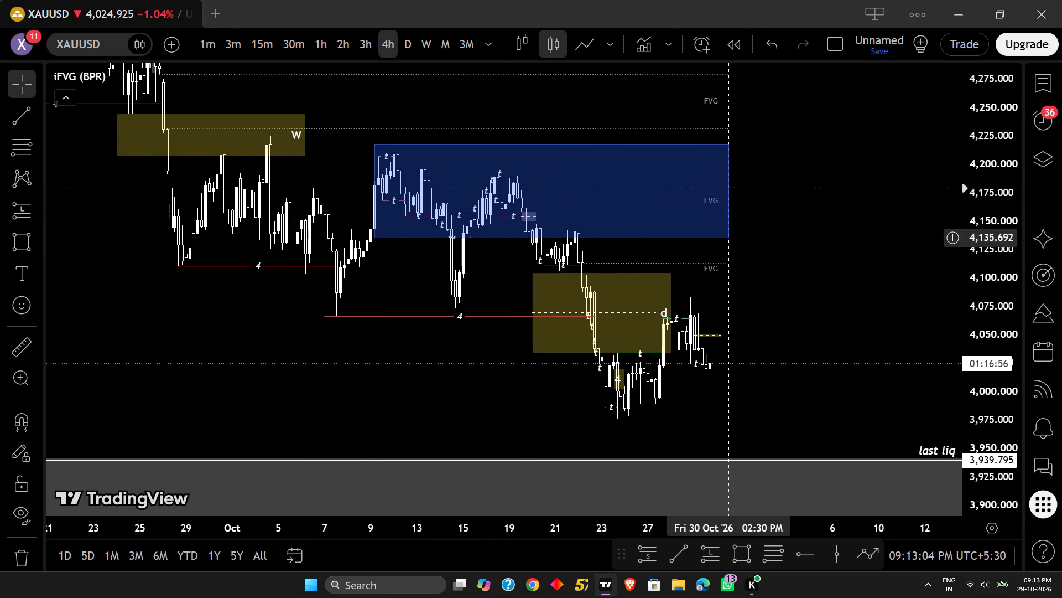
left_click_drag(730, 238, 745, 240)
left_click(664, 115)
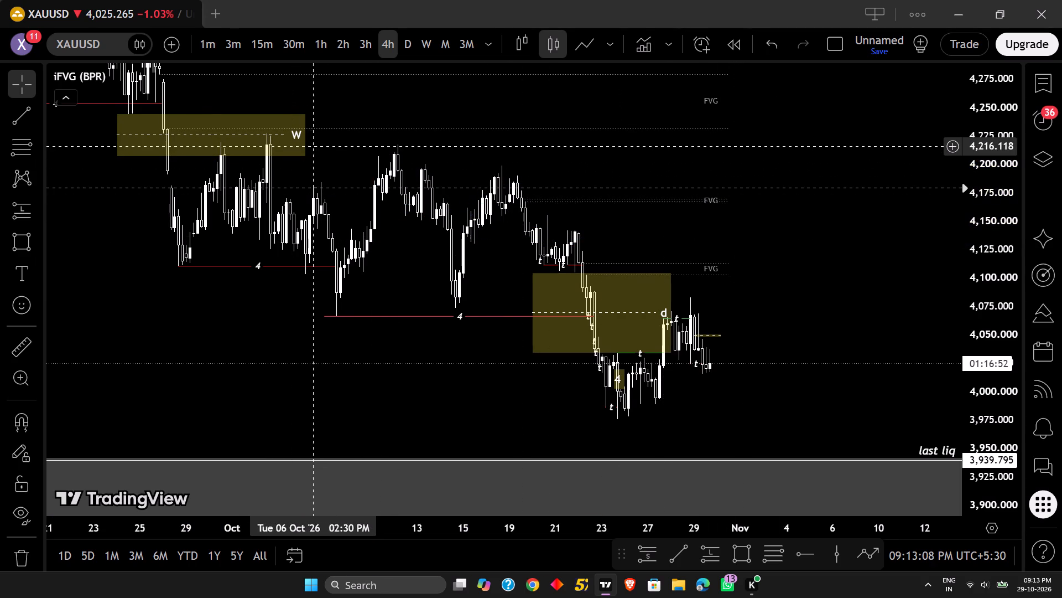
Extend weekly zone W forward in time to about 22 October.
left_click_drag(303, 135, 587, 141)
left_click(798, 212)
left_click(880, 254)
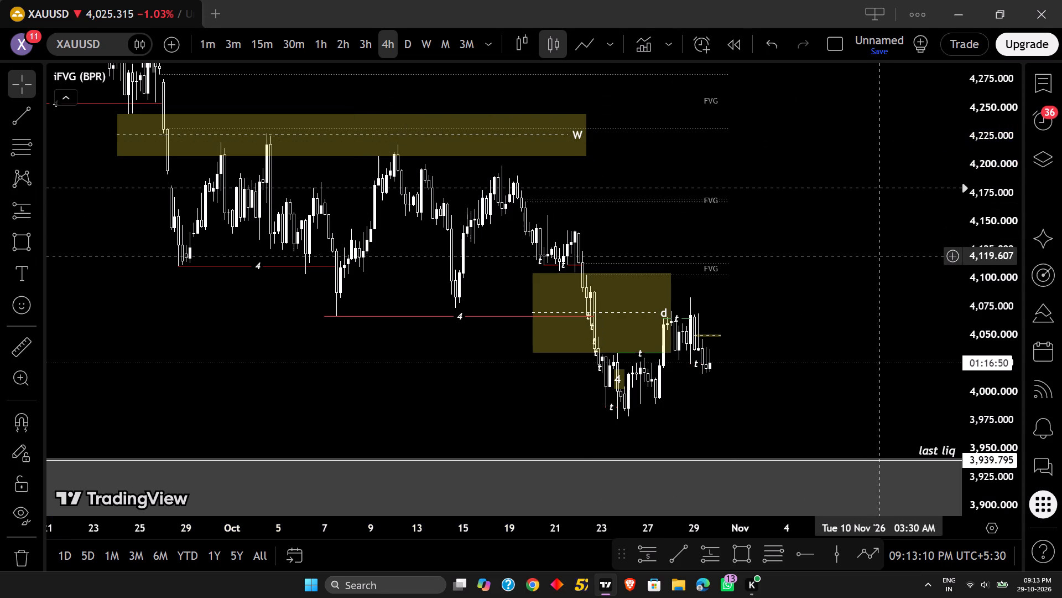
Extend weekly zone W forward in time to the latest candle at about 29 October.
left_click_drag(905, 357, 918, 297)
scroll(1039, 379, "up", 11)
scroll(942, 378, "up", 6)
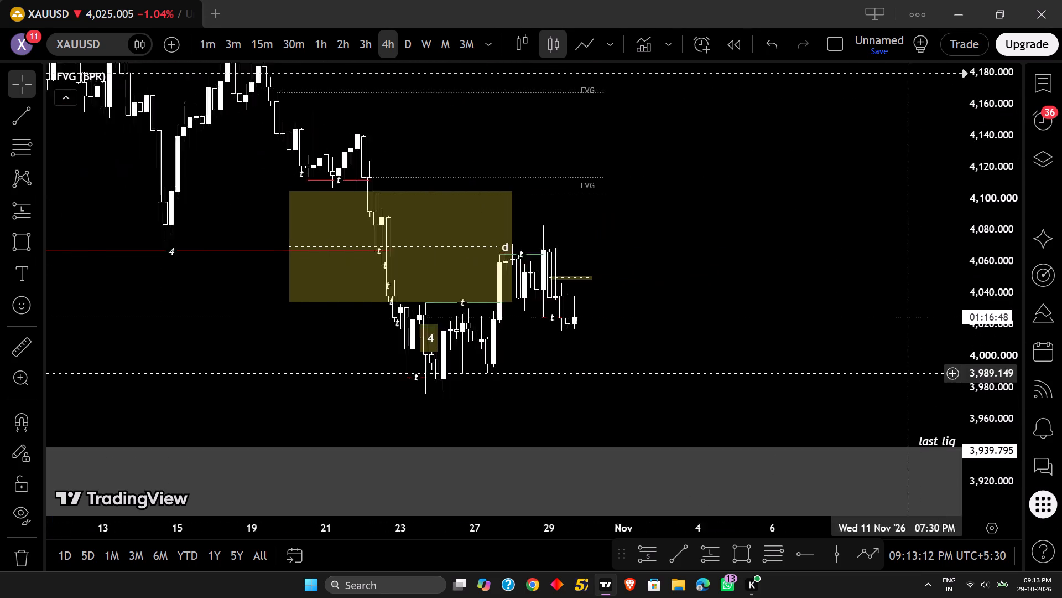
left_click_drag(650, 344, 888, 408)
scroll(884, 388, "down", 4)
left_click_drag(990, 326, 1025, 453)
scroll(926, 335, "down", 5)
left_click_drag(925, 271, 854, 269)
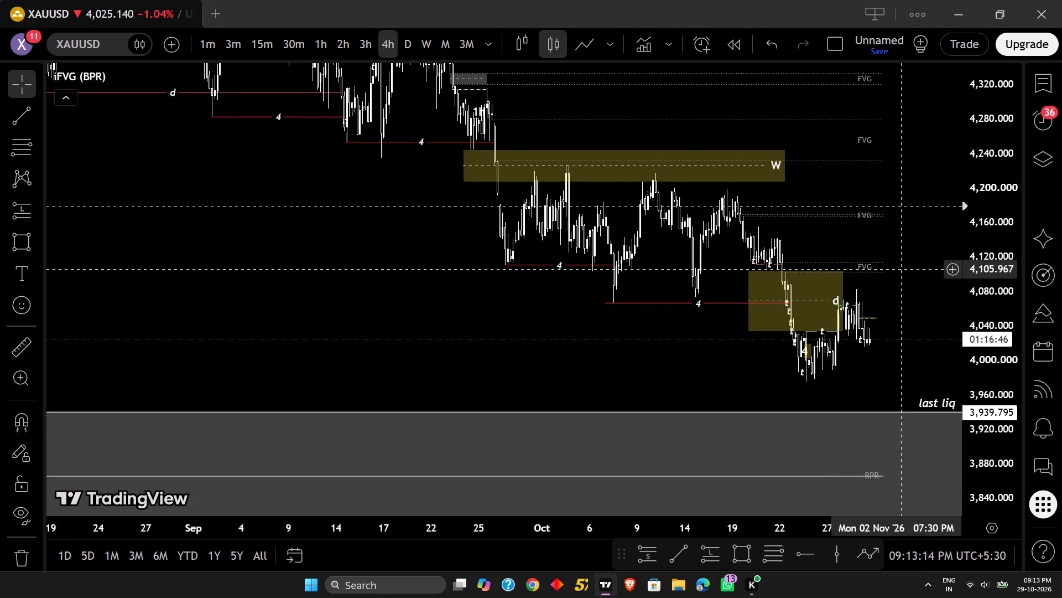
left_click_drag(854, 269, 657, 326)
scroll(657, 326, "down", 3)
left_click_drag(902, 336, 910, 337)
left_click_drag(848, 327, 842, 280)
scroll(825, 308, "up", 2)
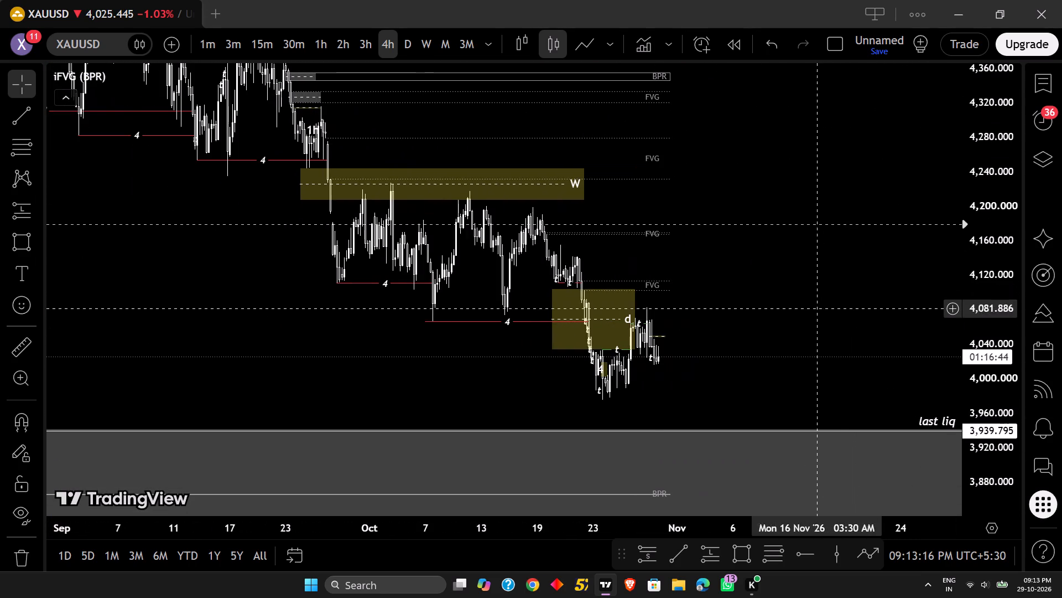
left_click_drag(582, 182, 664, 184)
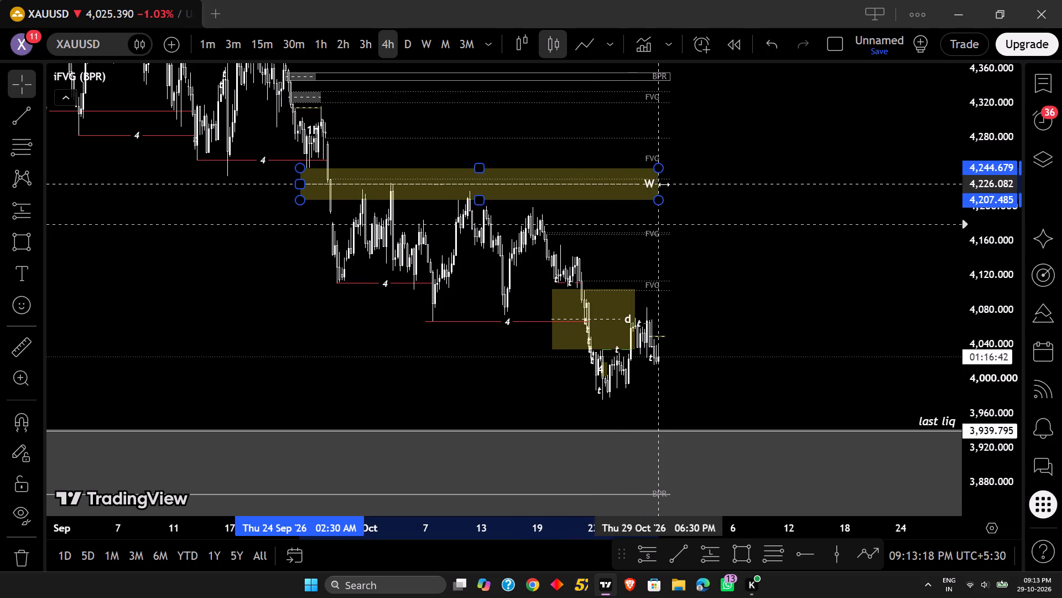
left_click_drag(664, 184, 661, 188)
left_click(699, 244)
Shorten the 6M zone directly below the last liq line so it ends at about the start of November.
left_click_drag(803, 277, 815, 245)
scroll(750, 264, "up", 3)
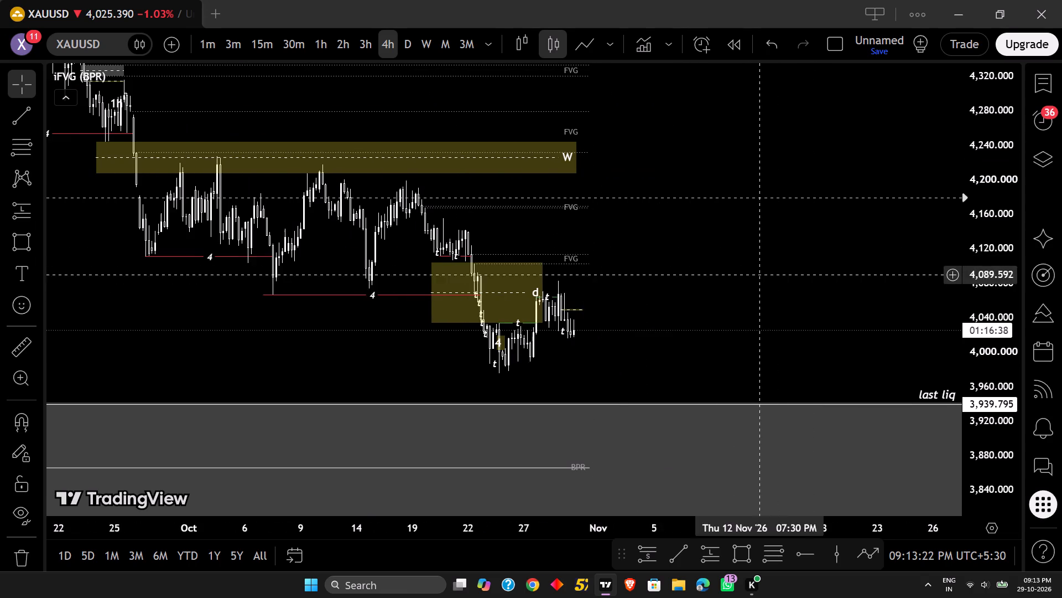
left_click_drag(772, 313, 865, 270)
scroll(921, 338, "up", 8)
scroll(957, 343, "down", 10)
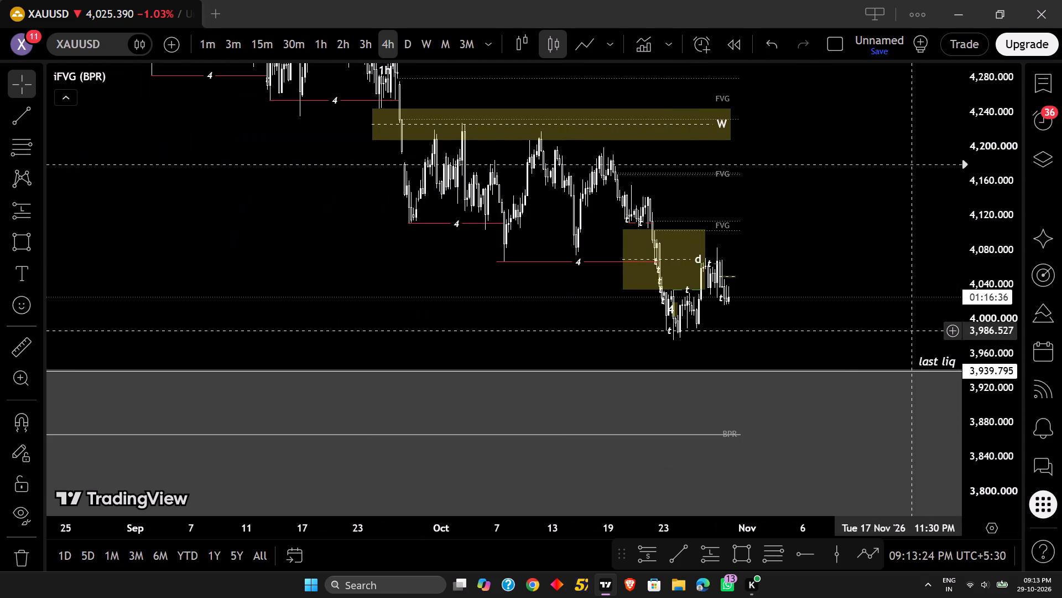
left_click_drag(733, 354, 702, 256)
scroll(685, 286, "down", 6)
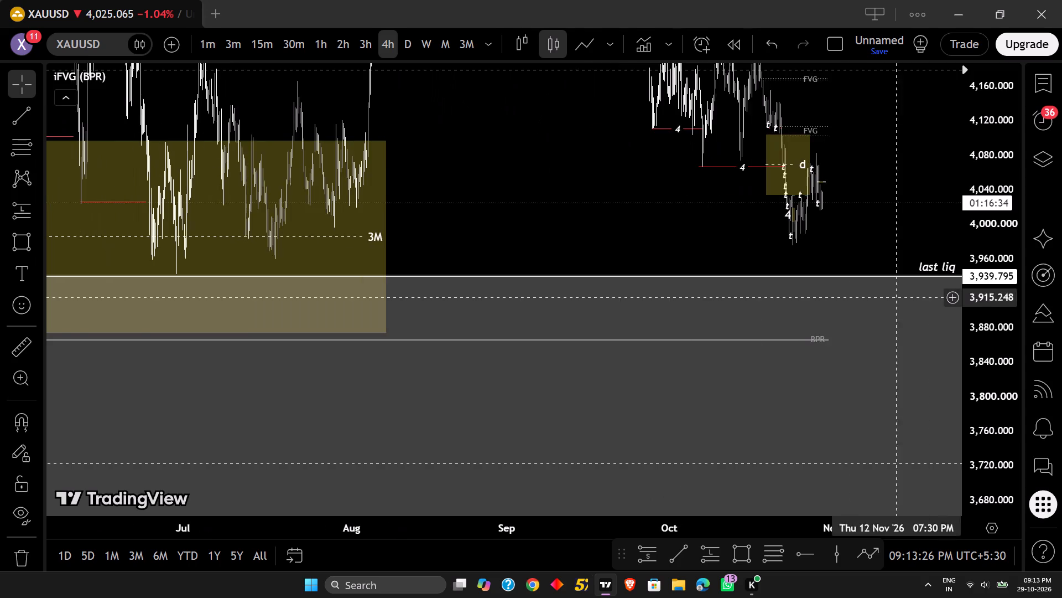
left_click_drag(958, 295, 967, 447)
scroll(967, 395, "down", 6)
left_click_drag(1001, 380, 984, 512)
scroll(754, 415, "down", 16)
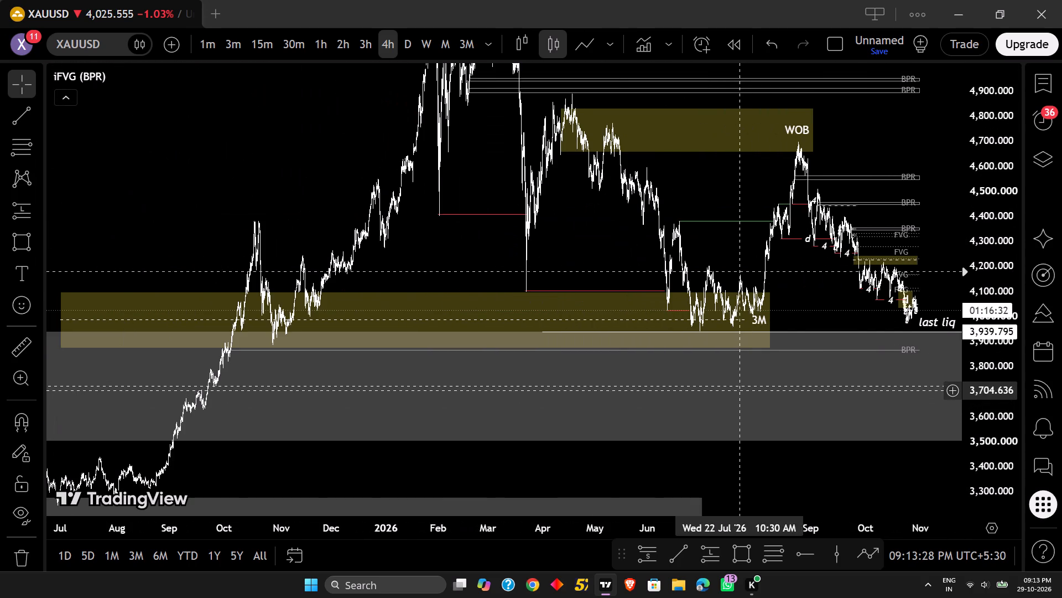
scroll(740, 390, "down", 1)
left_click_drag(945, 189, 600, 182)
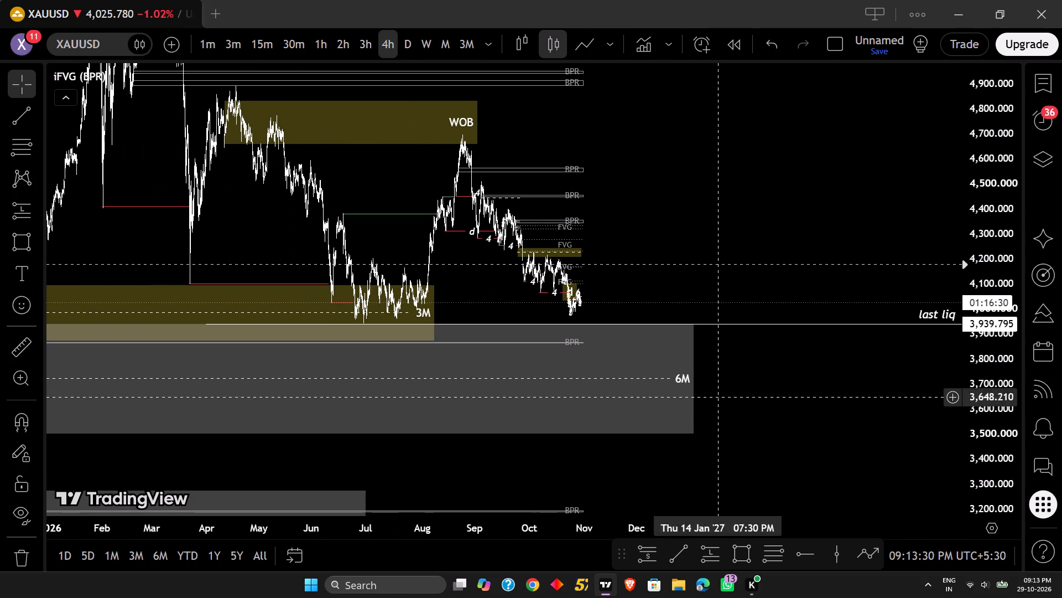
left_click_drag(696, 377, 588, 368)
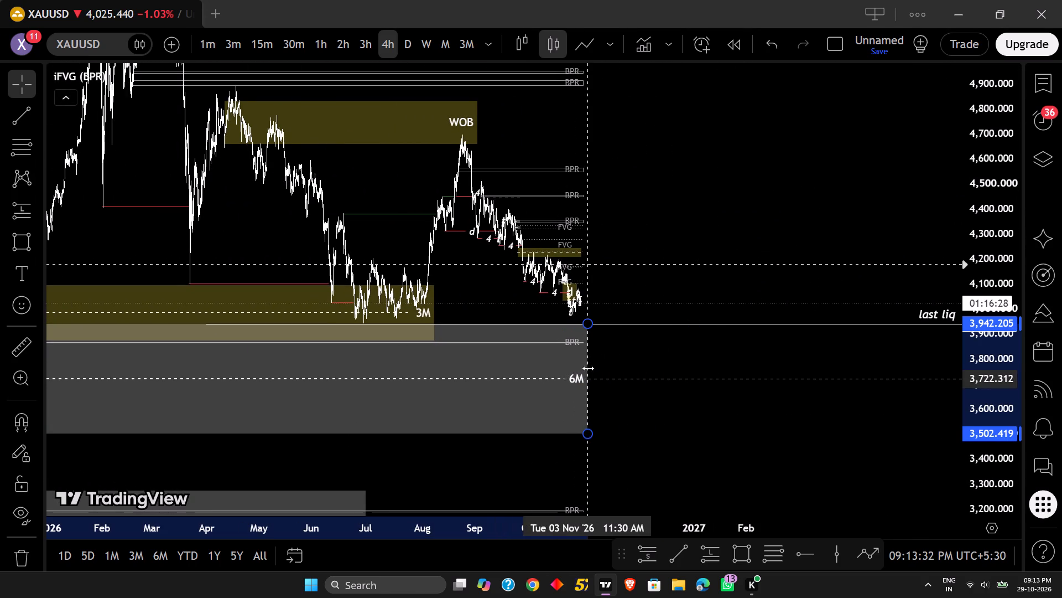
left_click_drag(588, 368, 585, 370)
left_click(634, 384)
Extend the lower 6M zone forward to about the start of November, in line with the upper 6M zone's end.
scroll(653, 383, "down", 5)
left_click_drag(665, 377, 832, 344)
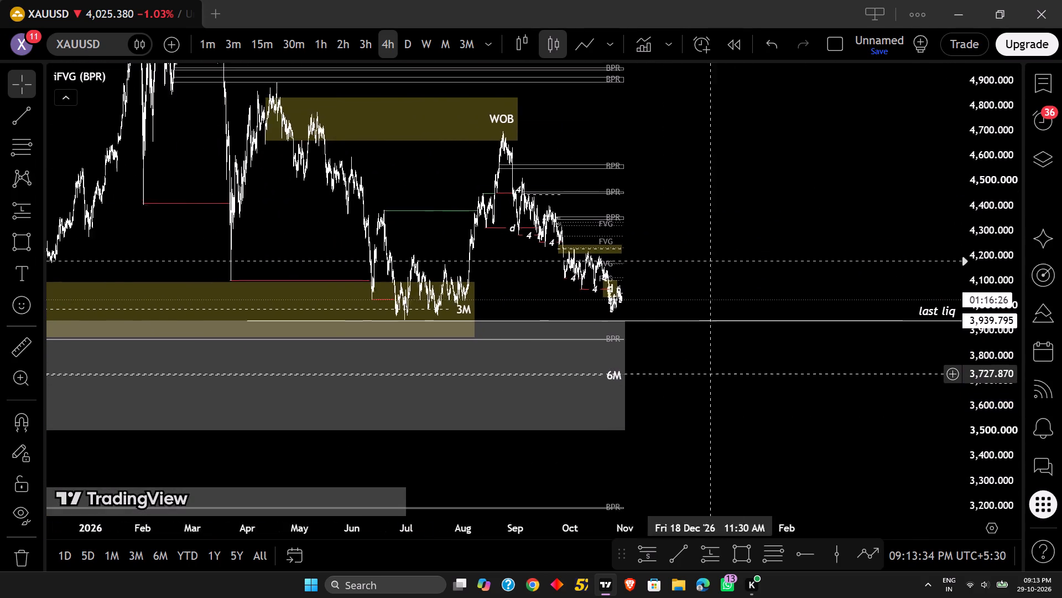
left_click_drag(832, 344, 989, 317)
scroll(581, 433, "down", 5)
left_click_drag(434, 395, 754, 373)
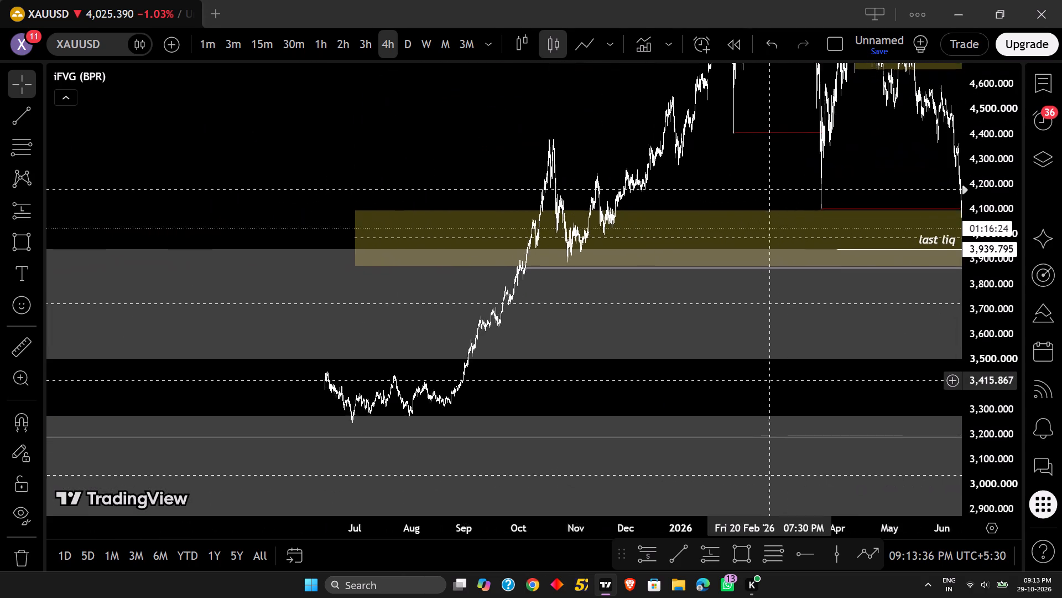
left_click_drag(754, 373, 529, 362)
scroll(815, 389, "up", 4)
left_click_drag(834, 370, 486, 407)
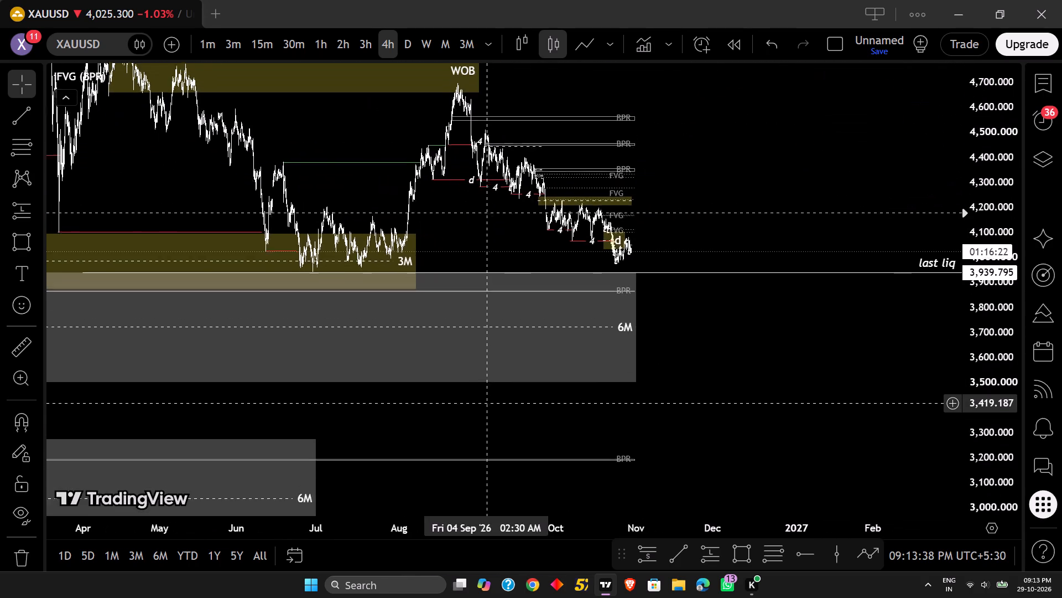
left_click_drag(486, 407, 485, 408)
left_click_drag(488, 411, 409, 164)
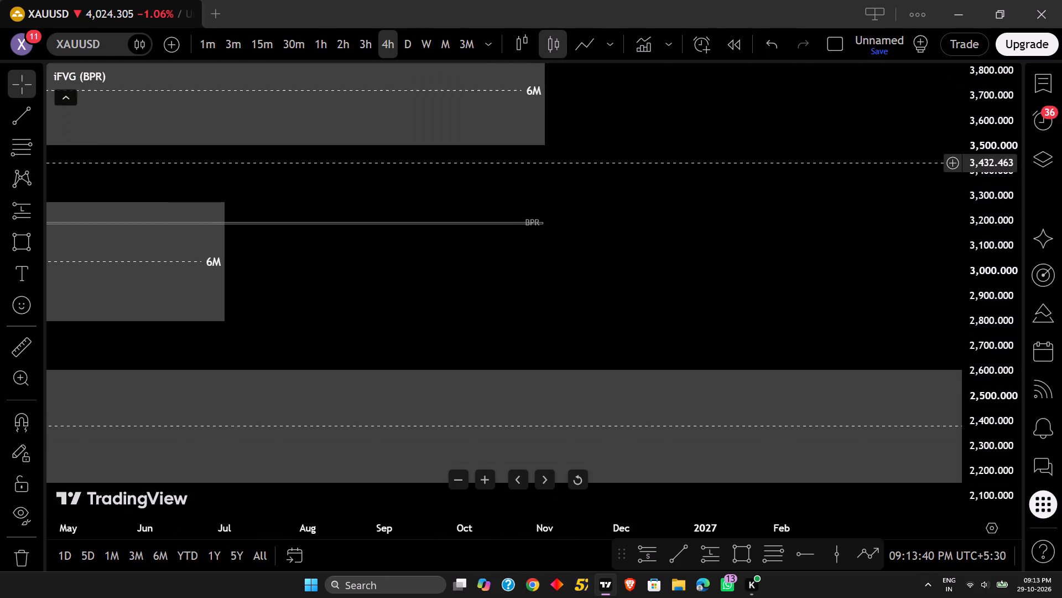
left_click_drag(409, 164, 346, 182)
scroll(451, 246, "down", 3)
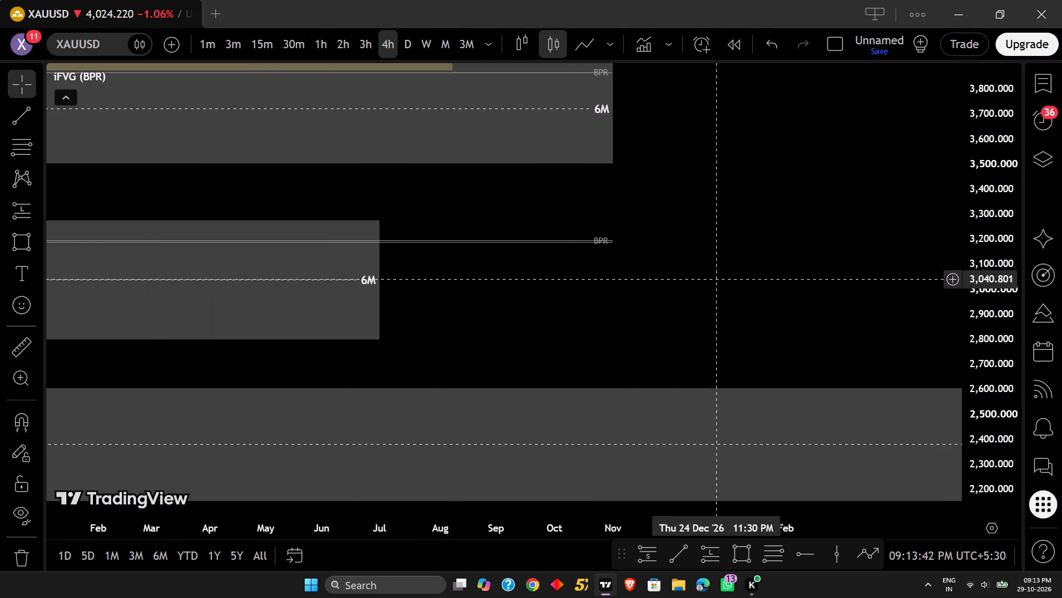
left_click_drag(776, 276, 631, 265)
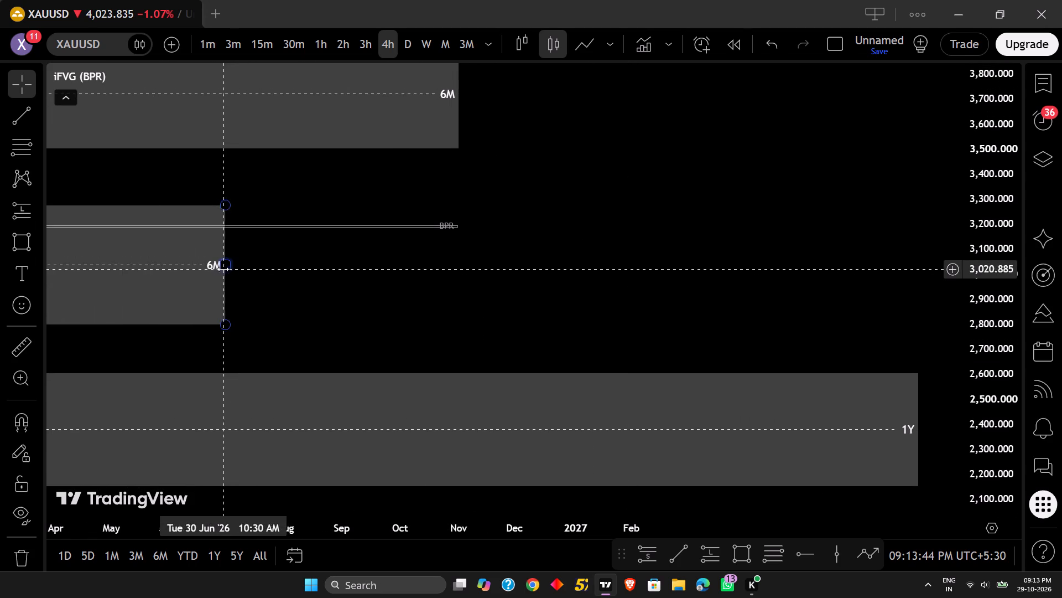
left_click_drag(222, 268, 457, 266)
left_click(547, 281)
Shorten the 1Y zone so it ends at about the start of November, in line with both 6M zones.
left_click_drag(917, 430, 855, 432)
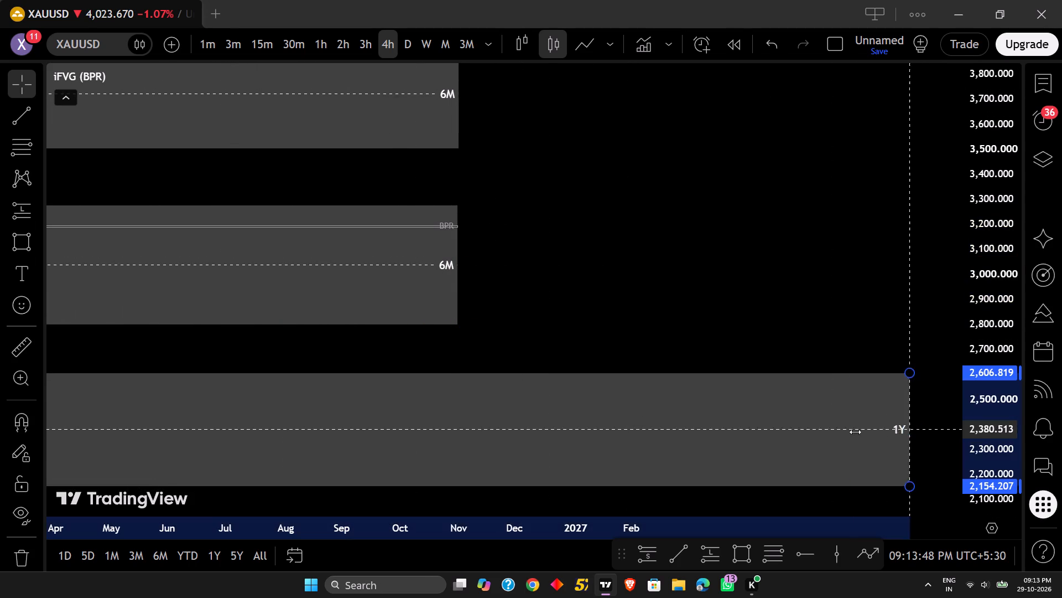
left_click_drag(855, 432, 459, 416)
left_click(541, 349)
Examine the four-hour decline through September and October above the last liq line and the 6M zones.
left_click_drag(563, 296, 623, 469)
left_click_drag(585, 363, 632, 446)
scroll(610, 419, "up", 5)
left_click_drag(439, 422, 688, 388)
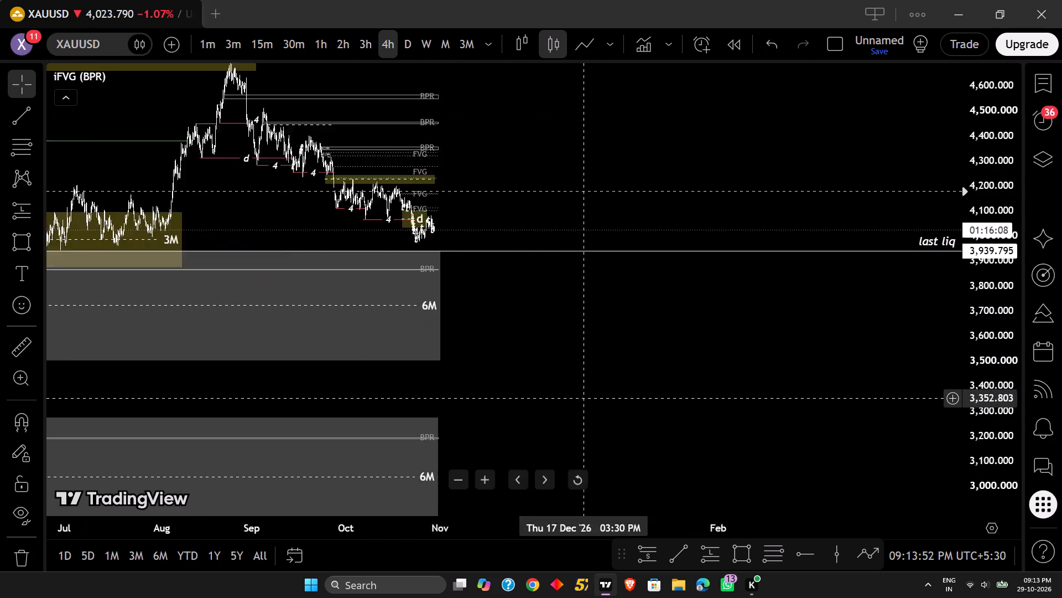
left_click_drag(688, 388, 955, 369)
scroll(747, 377, "up", 11)
left_click_drag(608, 363, 871, 384)
left_click_drag(749, 358, 869, 385)
scroll(846, 390, "up", 3)
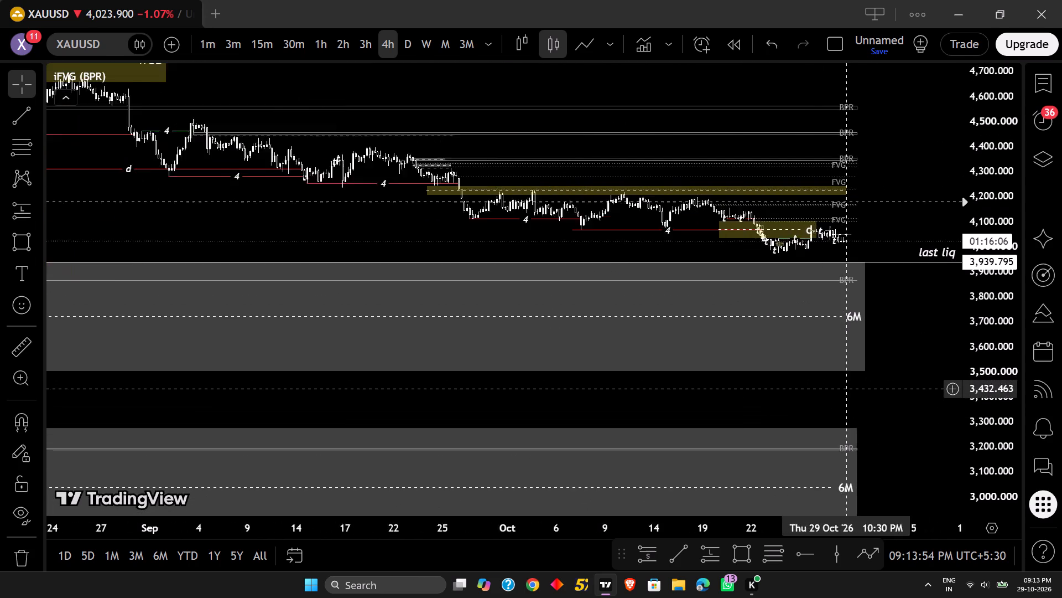
scroll(846, 387, "up", 3)
scroll(973, 396, "up", 20)
scroll(973, 396, "up", 5)
left_click_drag(840, 172, 844, 264)
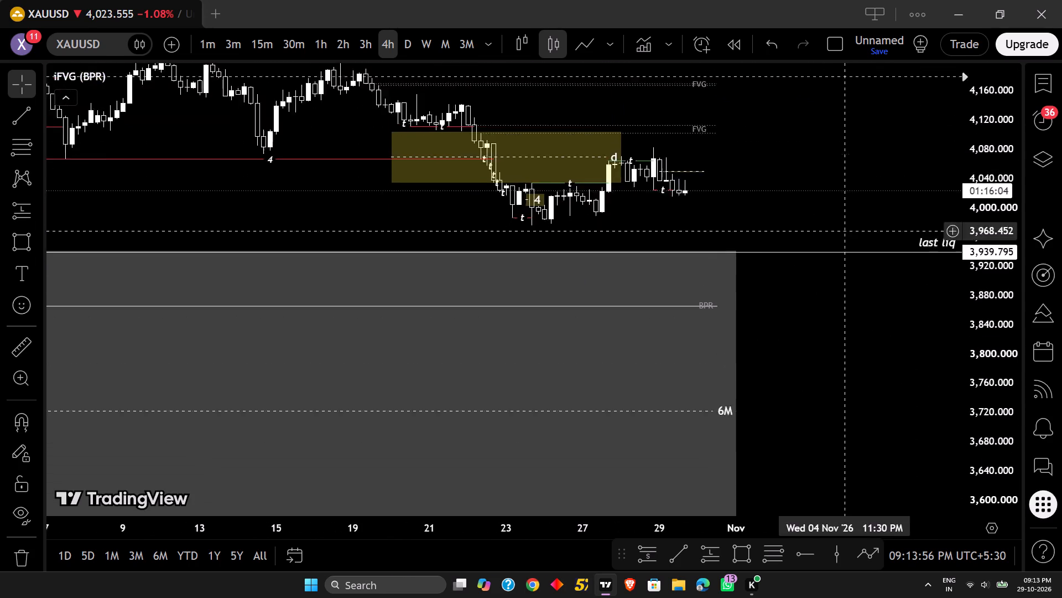
left_click_drag(844, 264, 841, 321)
scroll(994, 382, "up", 13)
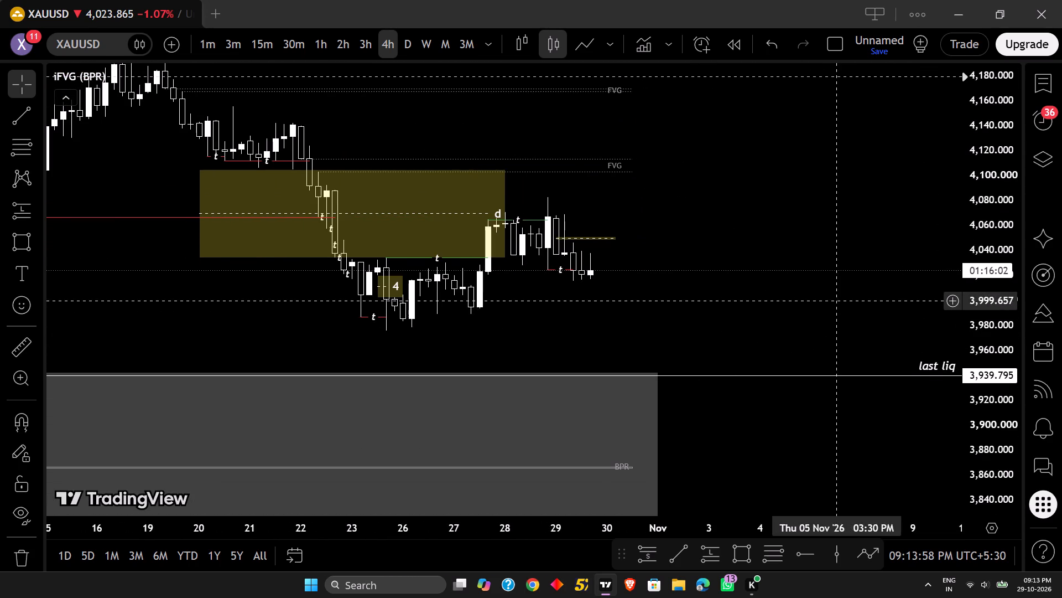
left_click_drag(621, 316, 702, 315)
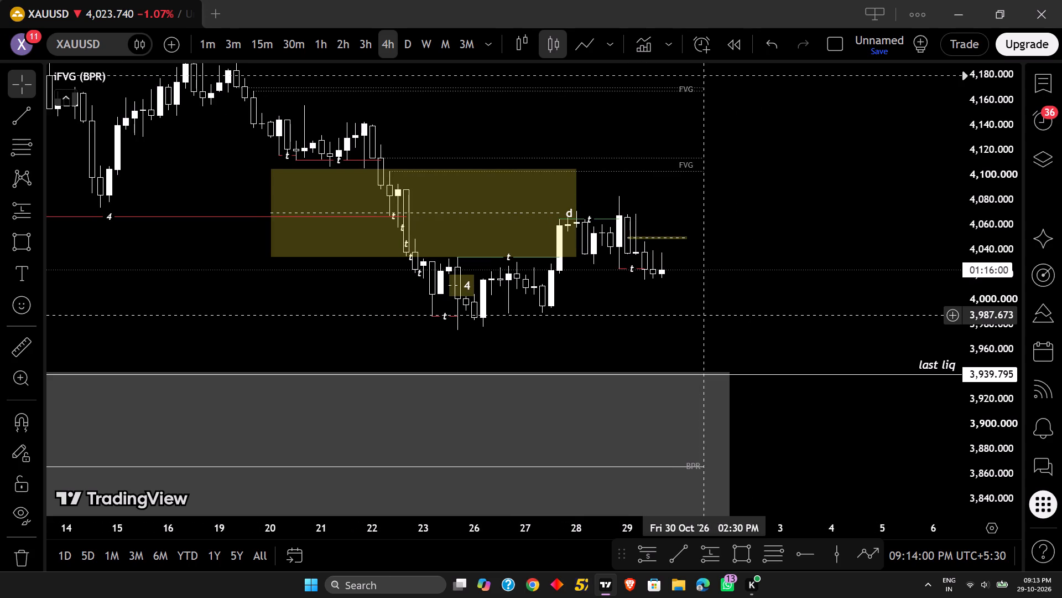
Examine the October price action between the last liq line, daily zone d and weekly zone W.
scroll(701, 315, "up", 4)
scroll(951, 356, "up", 12)
scroll(962, 356, "down", 5)
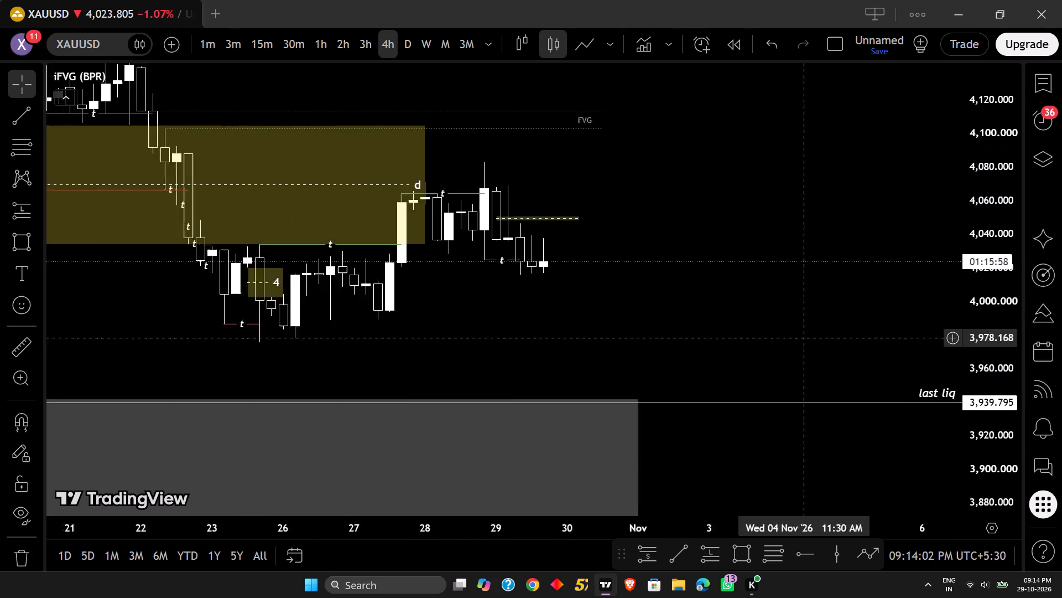
scroll(728, 330, "down", 2)
left_click_drag(709, 291, 716, 358)
scroll(709, 352, "down", 6)
left_click_drag(925, 329, 929, 372)
left_click_drag(953, 339, 957, 419)
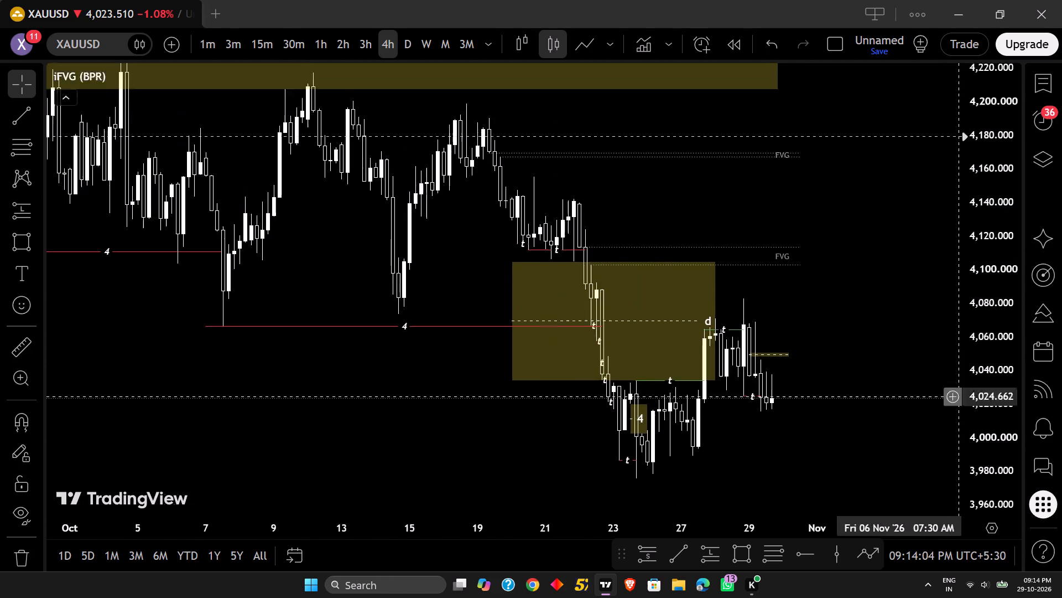
left_click_drag(957, 419, 954, 455)
left_click_drag(867, 284, 830, 238)
left_click_drag(960, 268, 949, 346)
left_click_drag(957, 322, 957, 296)
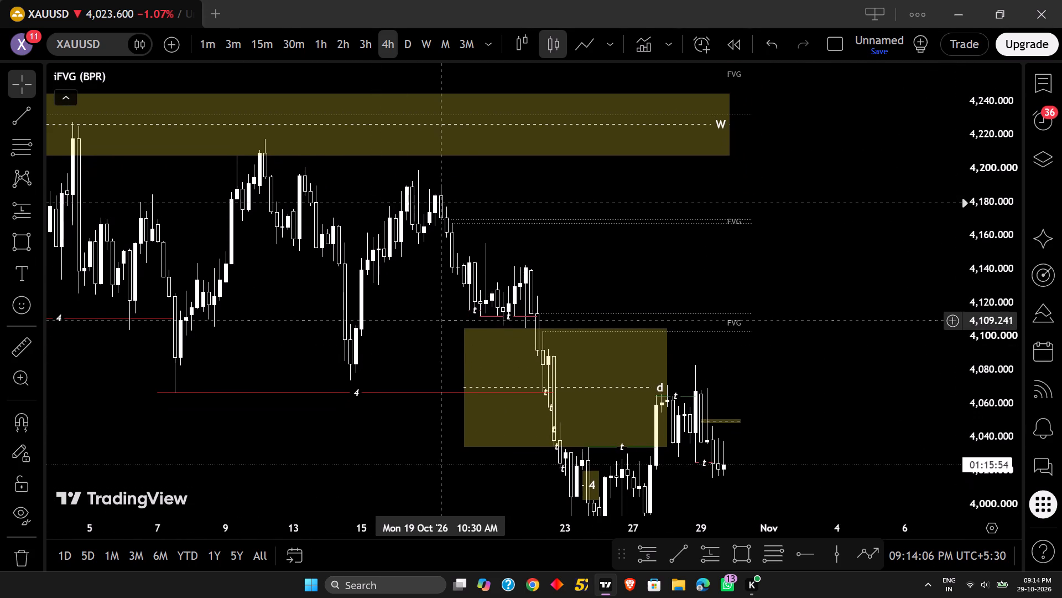
Delete the two t-labelled structure lines just above daily zone d, around 20 to 22 October.
left_click_drag(438, 323, 731, 264)
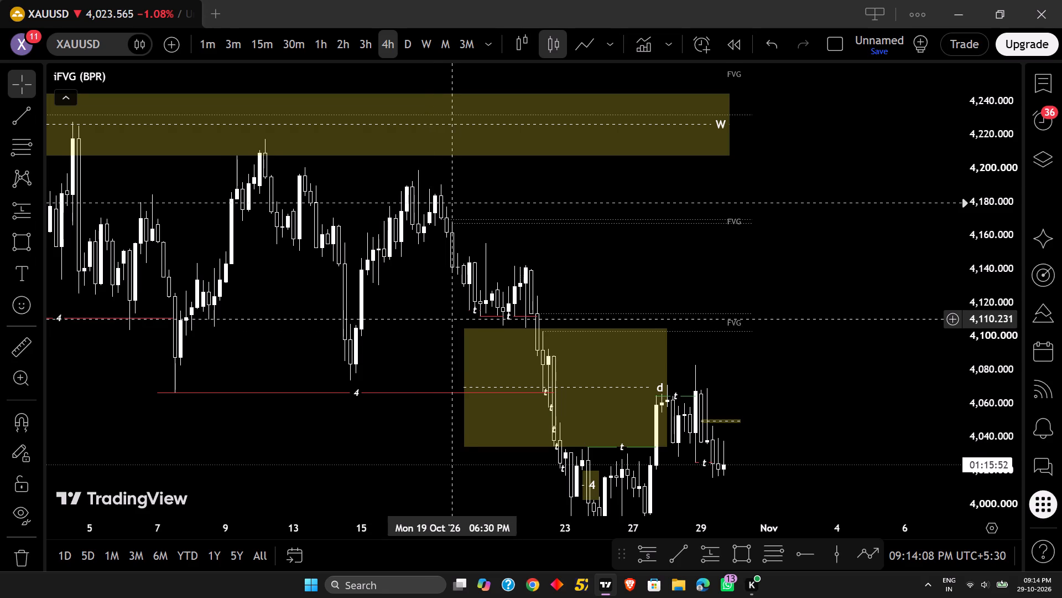
left_click_drag(450, 319, 636, 285)
left_click_drag(614, 284, 701, 271)
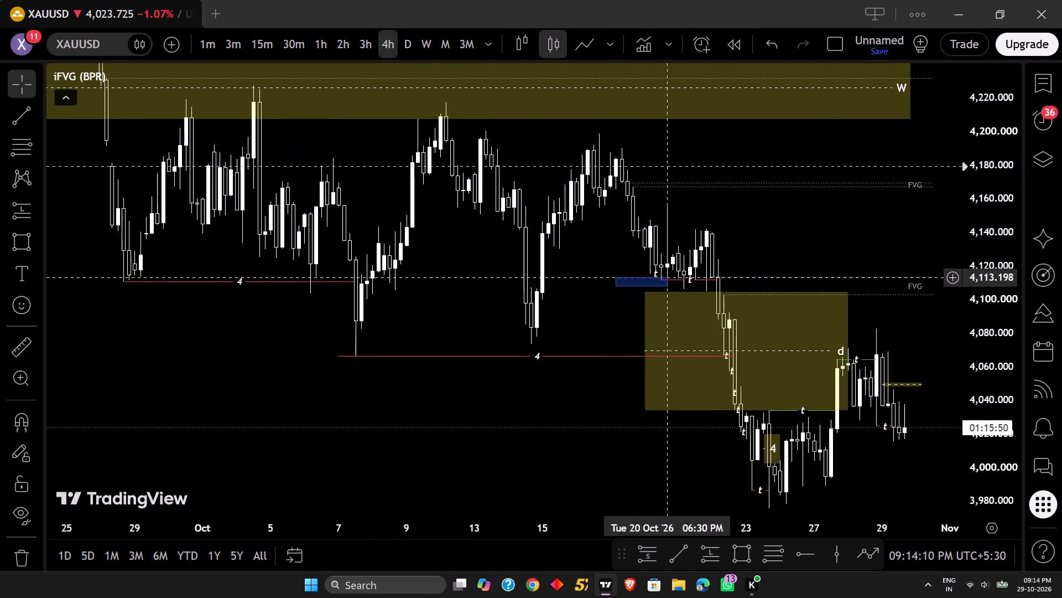
left_click_drag(701, 271, 831, 243)
left_click_drag(622, 290, 810, 246, "ctrl")
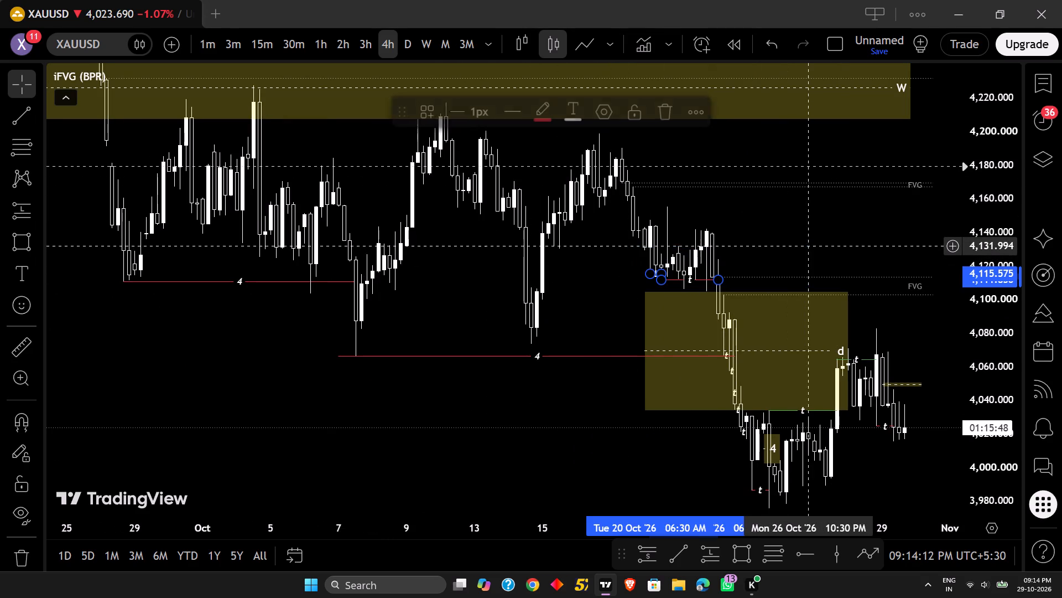
left_click(674, 114)
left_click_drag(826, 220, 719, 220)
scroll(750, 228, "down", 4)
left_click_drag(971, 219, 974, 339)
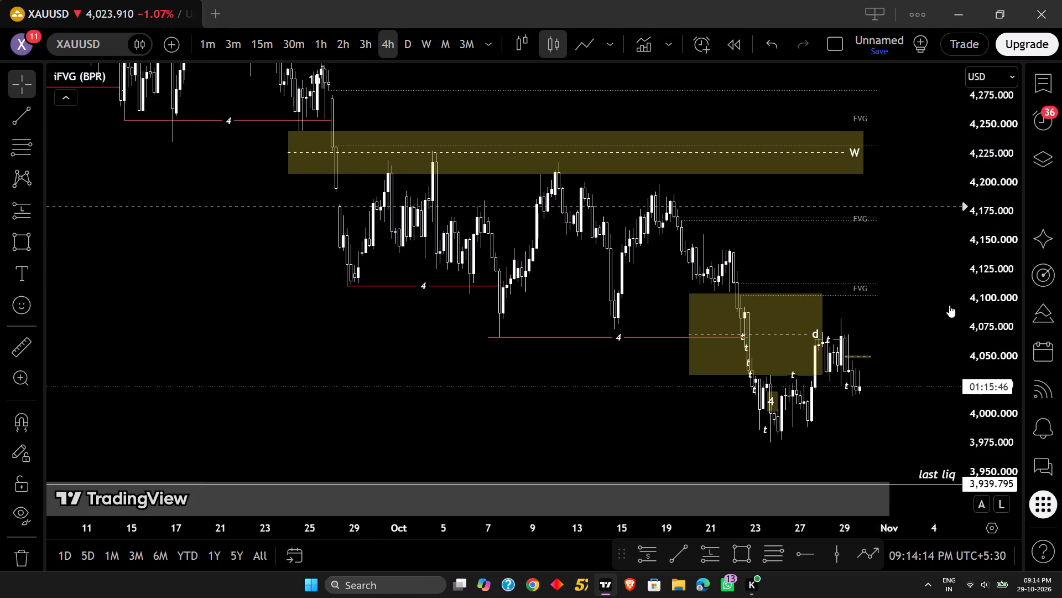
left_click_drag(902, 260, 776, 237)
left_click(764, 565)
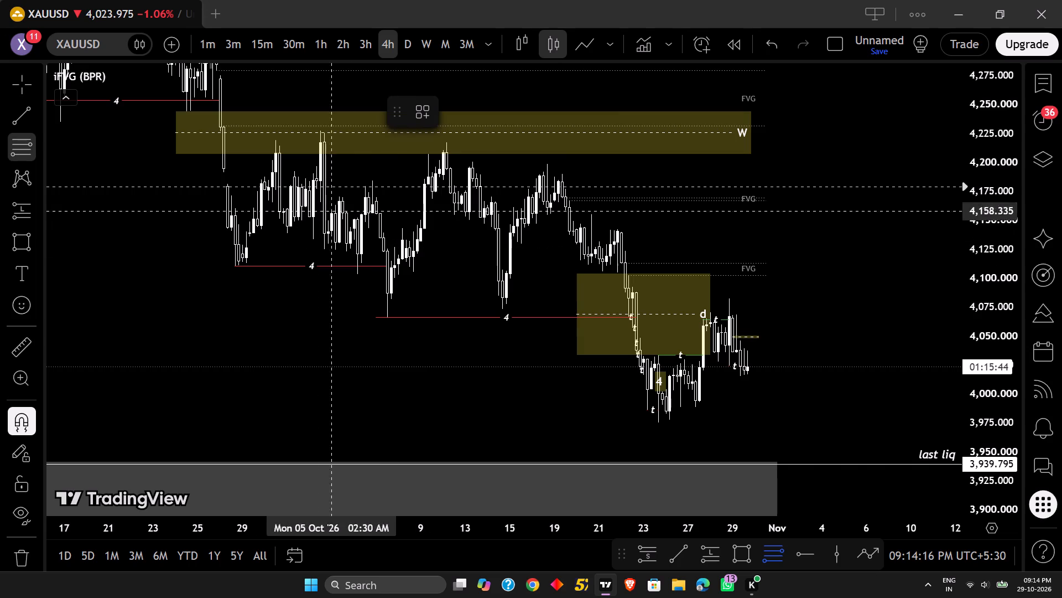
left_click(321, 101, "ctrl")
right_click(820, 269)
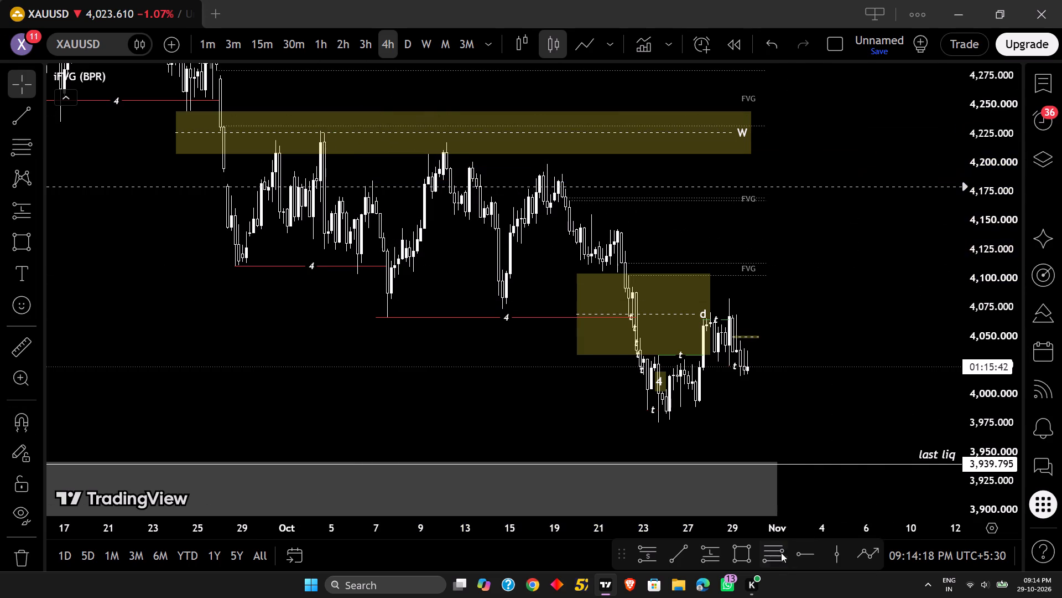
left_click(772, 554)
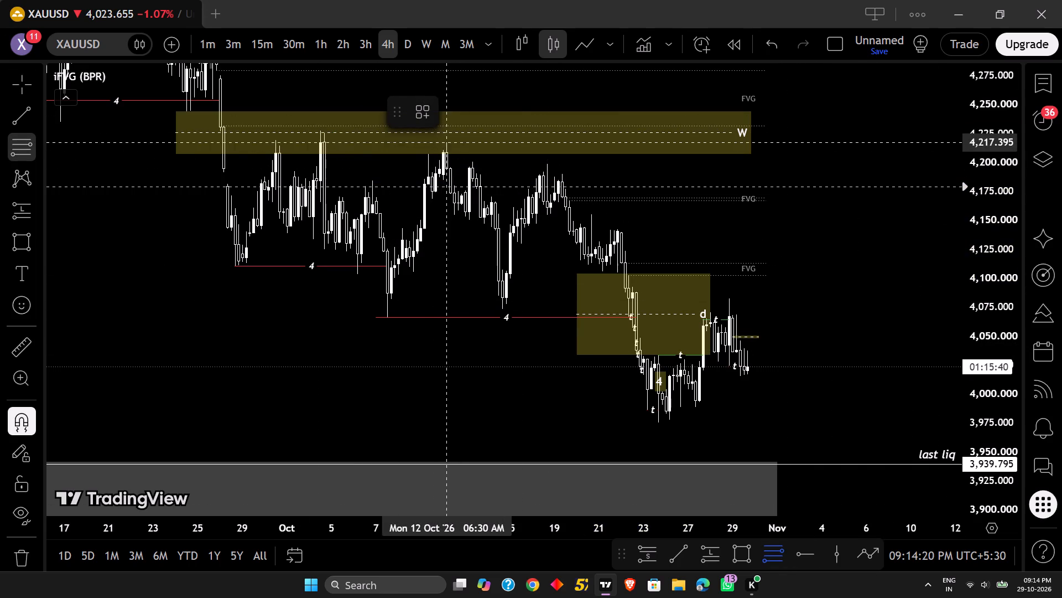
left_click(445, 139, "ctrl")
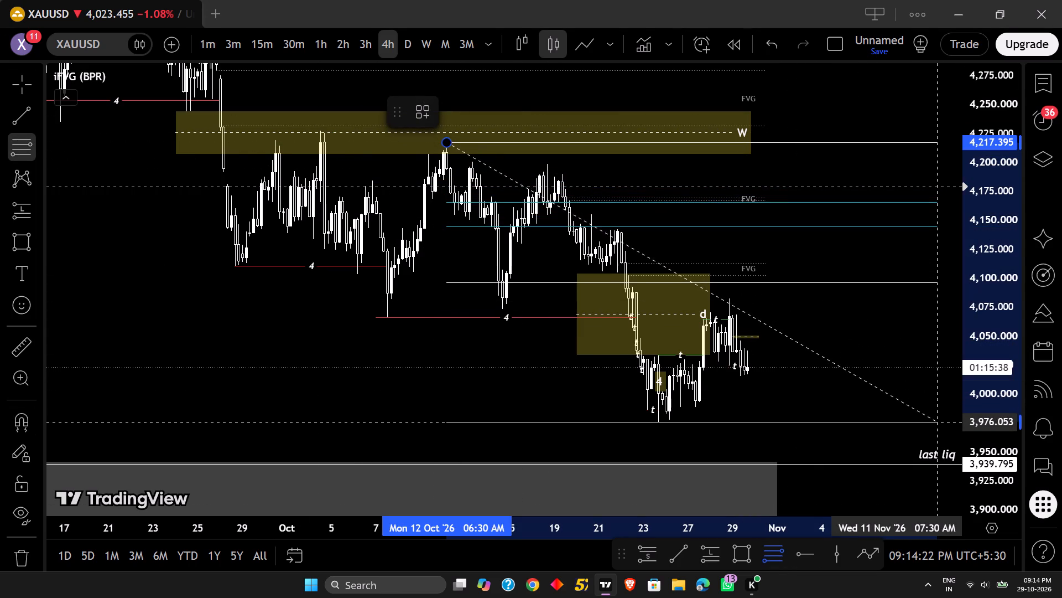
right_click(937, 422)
Extend daily zone d so it ends at about 10:30 PM on 29 October, in line with weekly zone W.
left_click_drag(832, 336, 815, 275)
left_click_drag(694, 260, 736, 257)
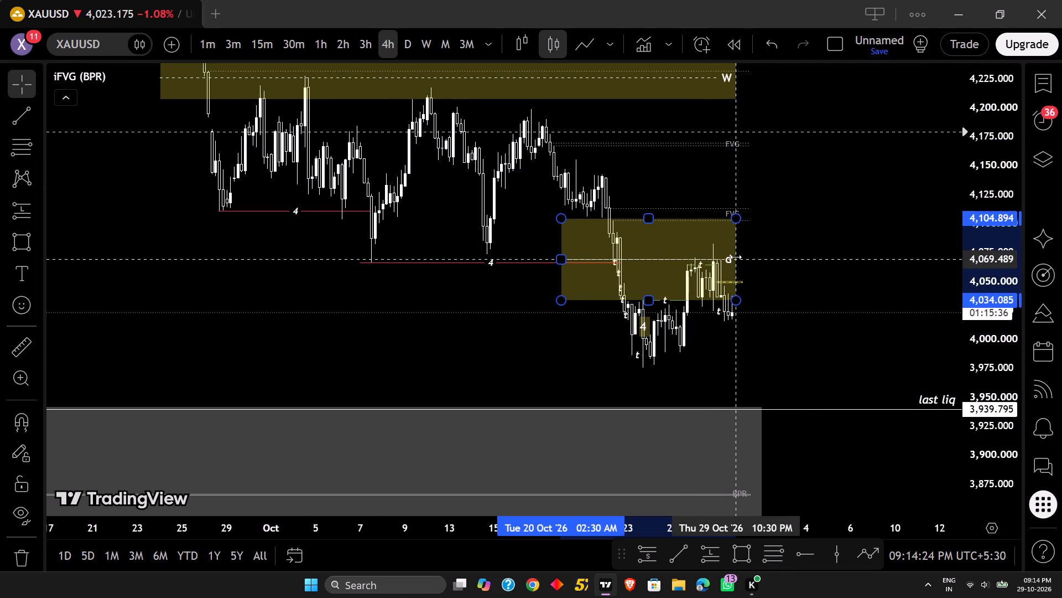
left_click_drag(736, 257, 744, 251)
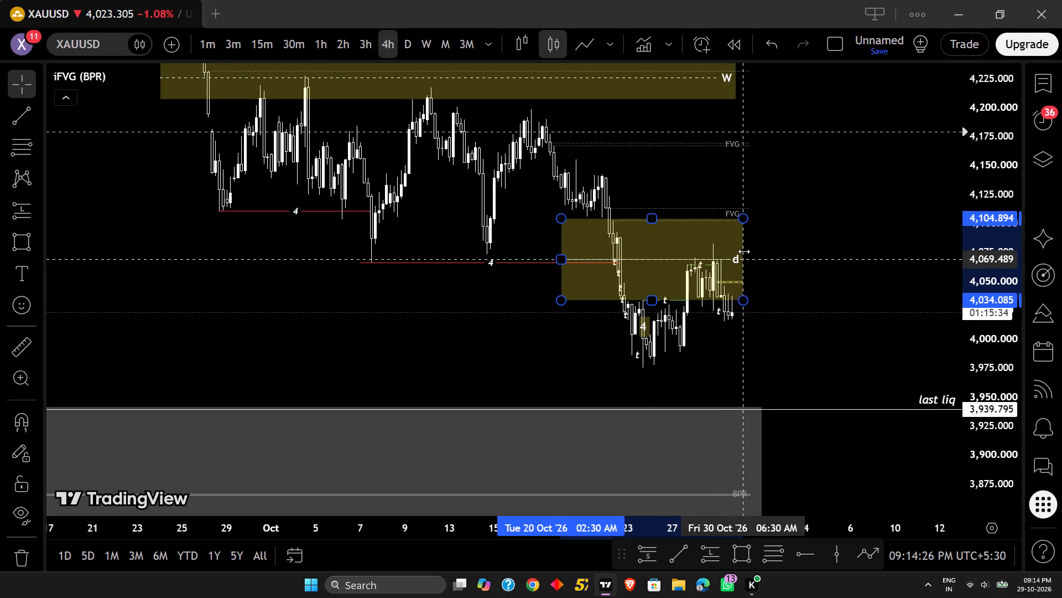
left_click_drag(744, 251, 735, 254)
left_click(771, 265)
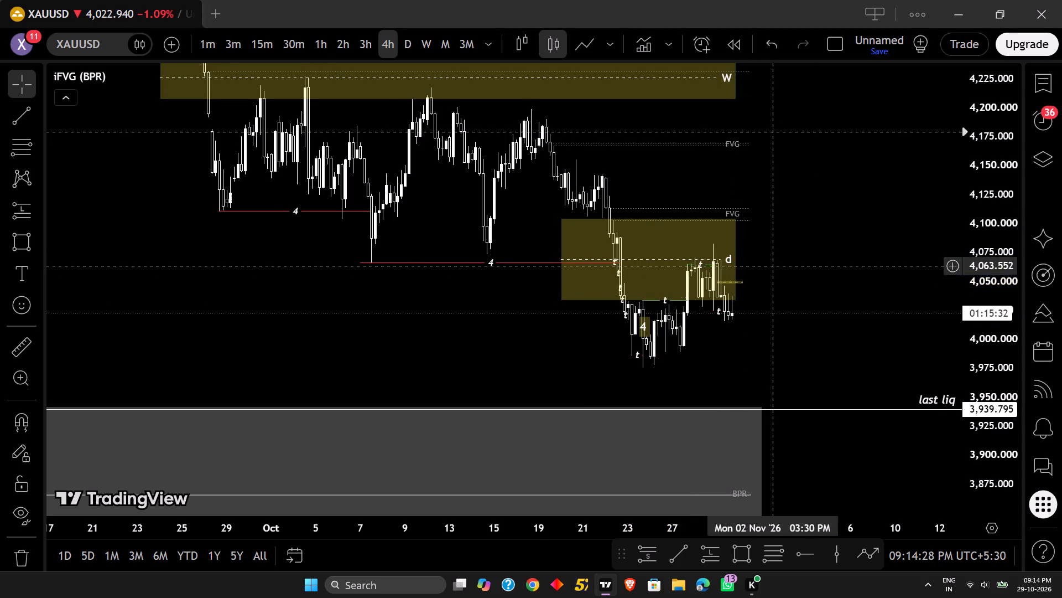
Examine late-October price action around daily zone d and zone 3, stepping from four-hour down to 30-minute and finishing on the one-hour timeframe.
left_click_drag(813, 304, 826, 259)
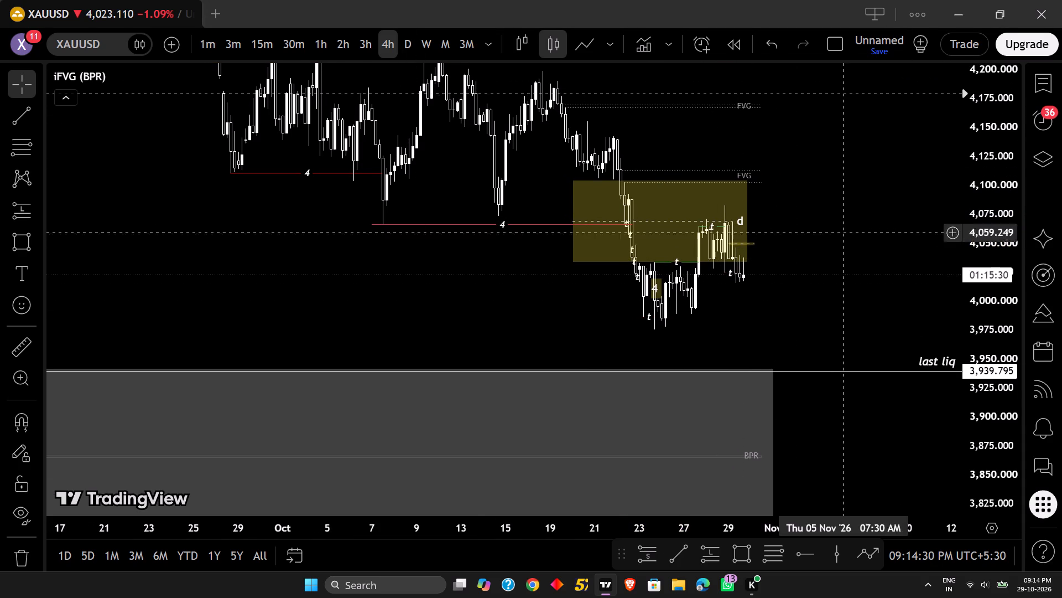
left_click_drag(844, 242, 798, 212)
scroll(395, 32, "up", 3)
left_click(370, 41)
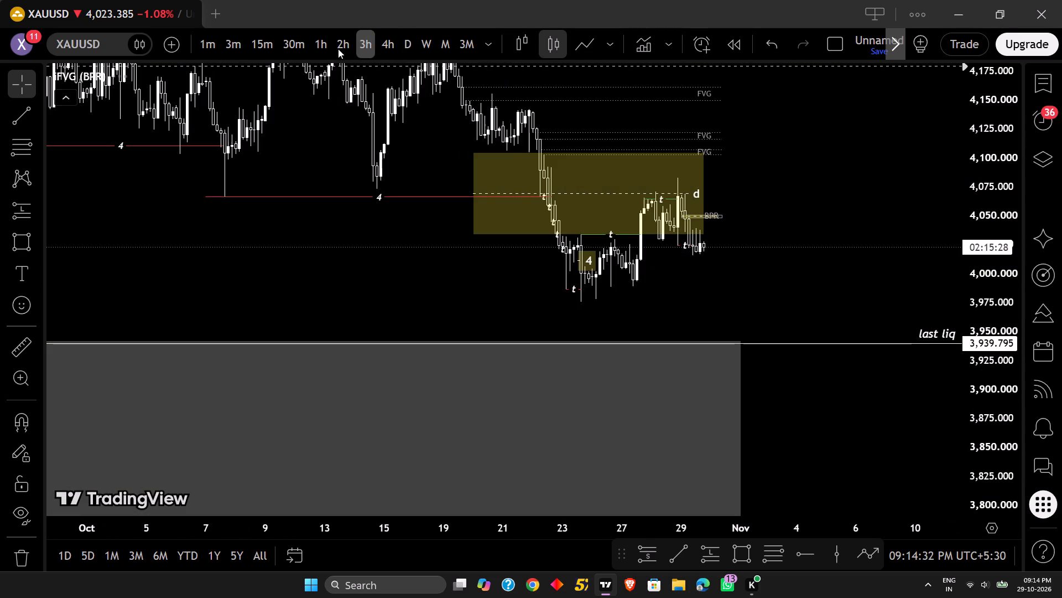
left_click(334, 50)
left_click(300, 43)
left_click_drag(798, 265, 800, 277)
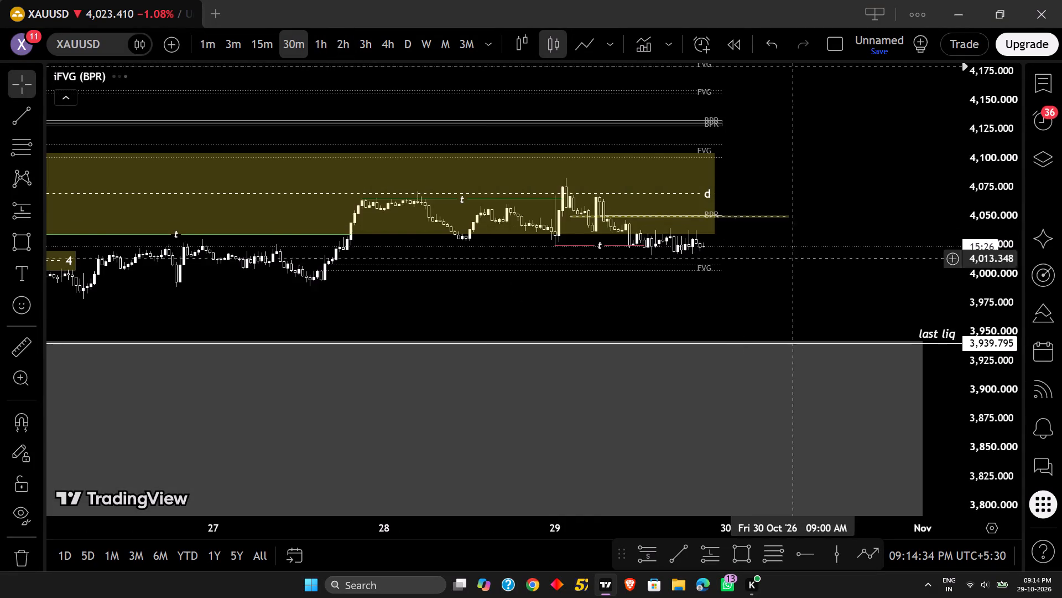
left_click_drag(800, 277, 817, 322)
scroll(964, 373, "up", 20)
scroll(964, 373, "up", 8)
scroll(806, 330, "up", 3)
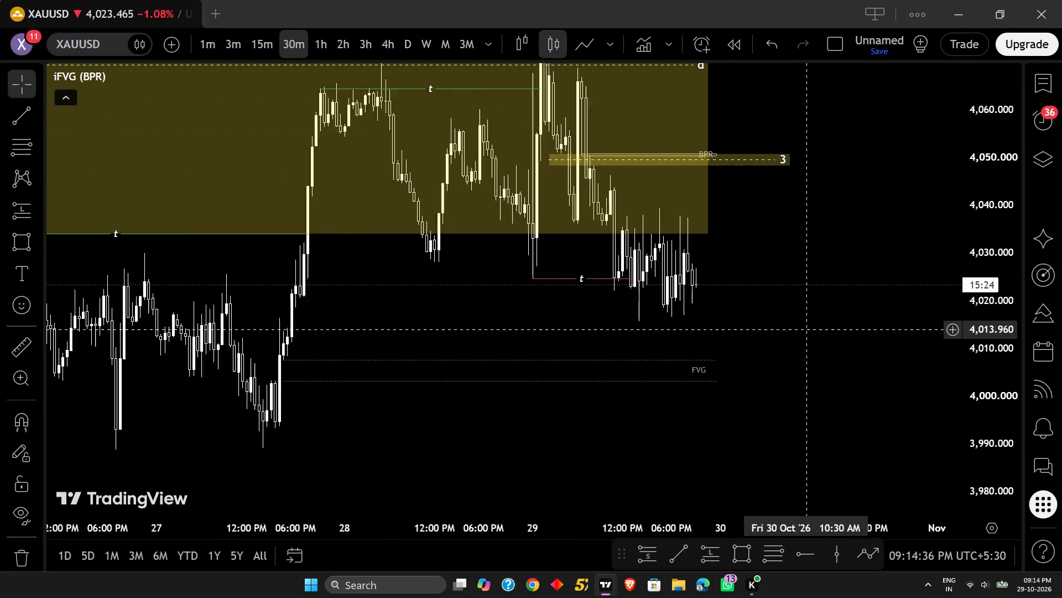
scroll(795, 327, "up", 2)
left_click(321, 39)
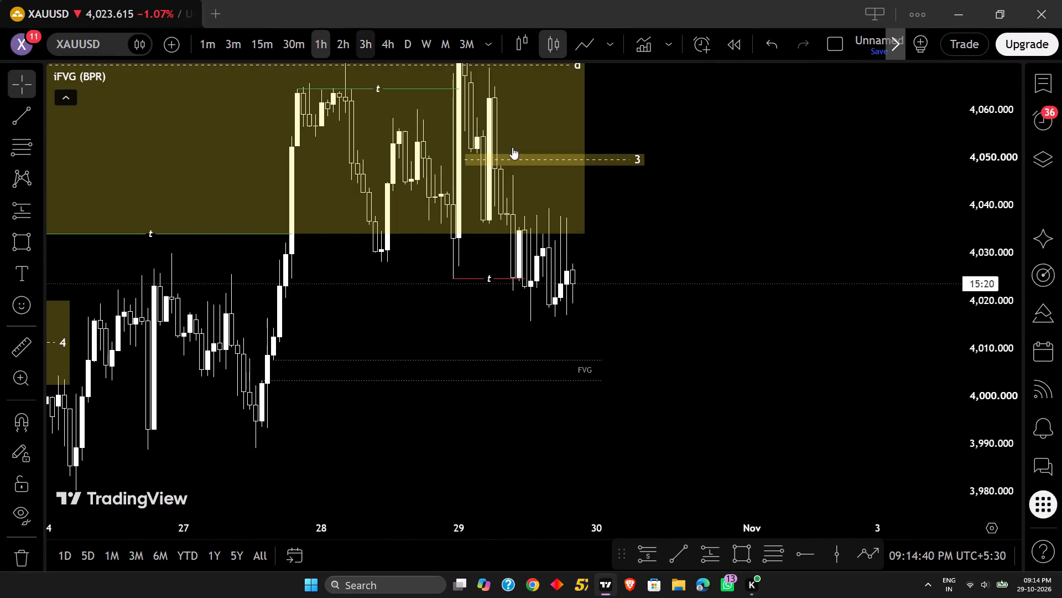
left_click_drag(735, 327, 753, 392)
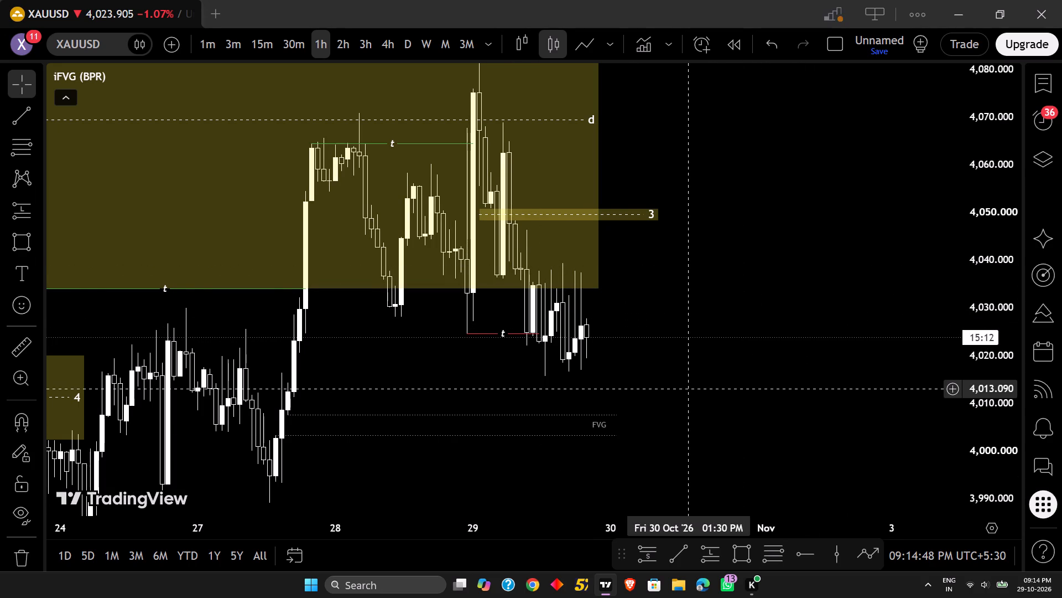
Leave the XAUUSD chart and switch to the Kuro app.
left_click(624, 596)
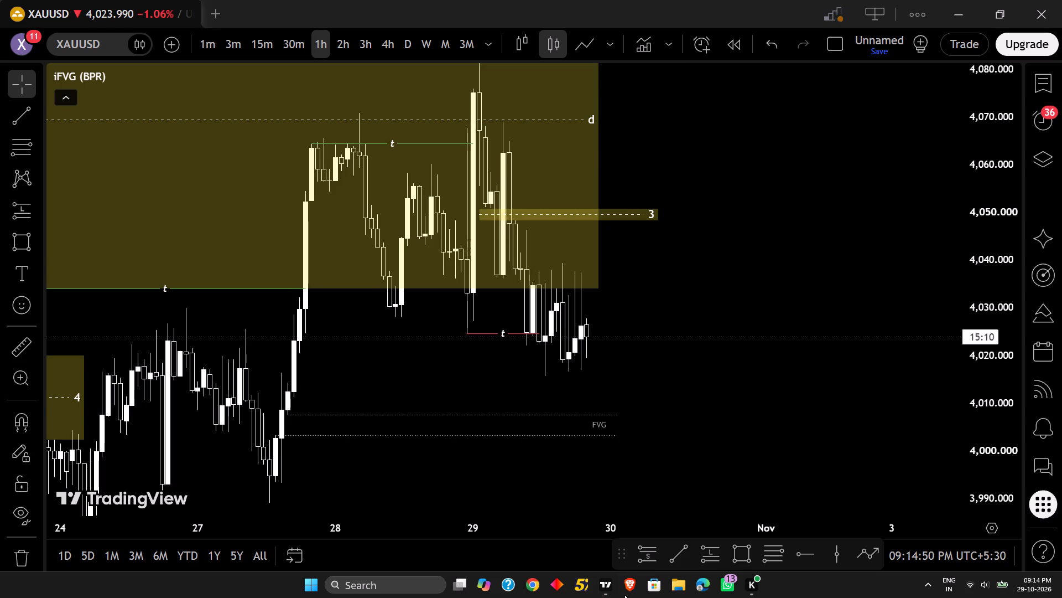
left_click(751, 585)
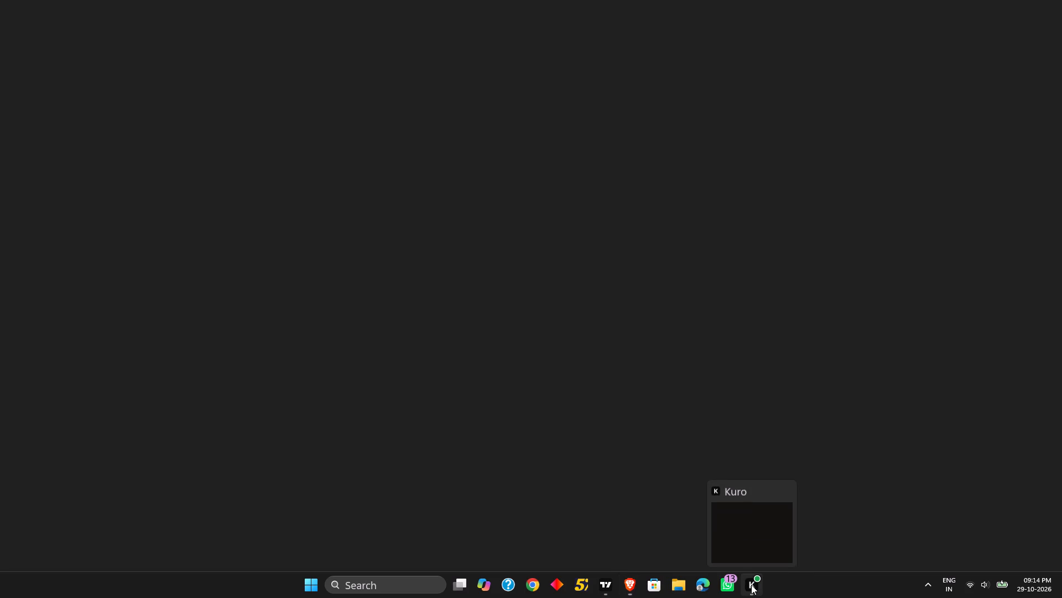